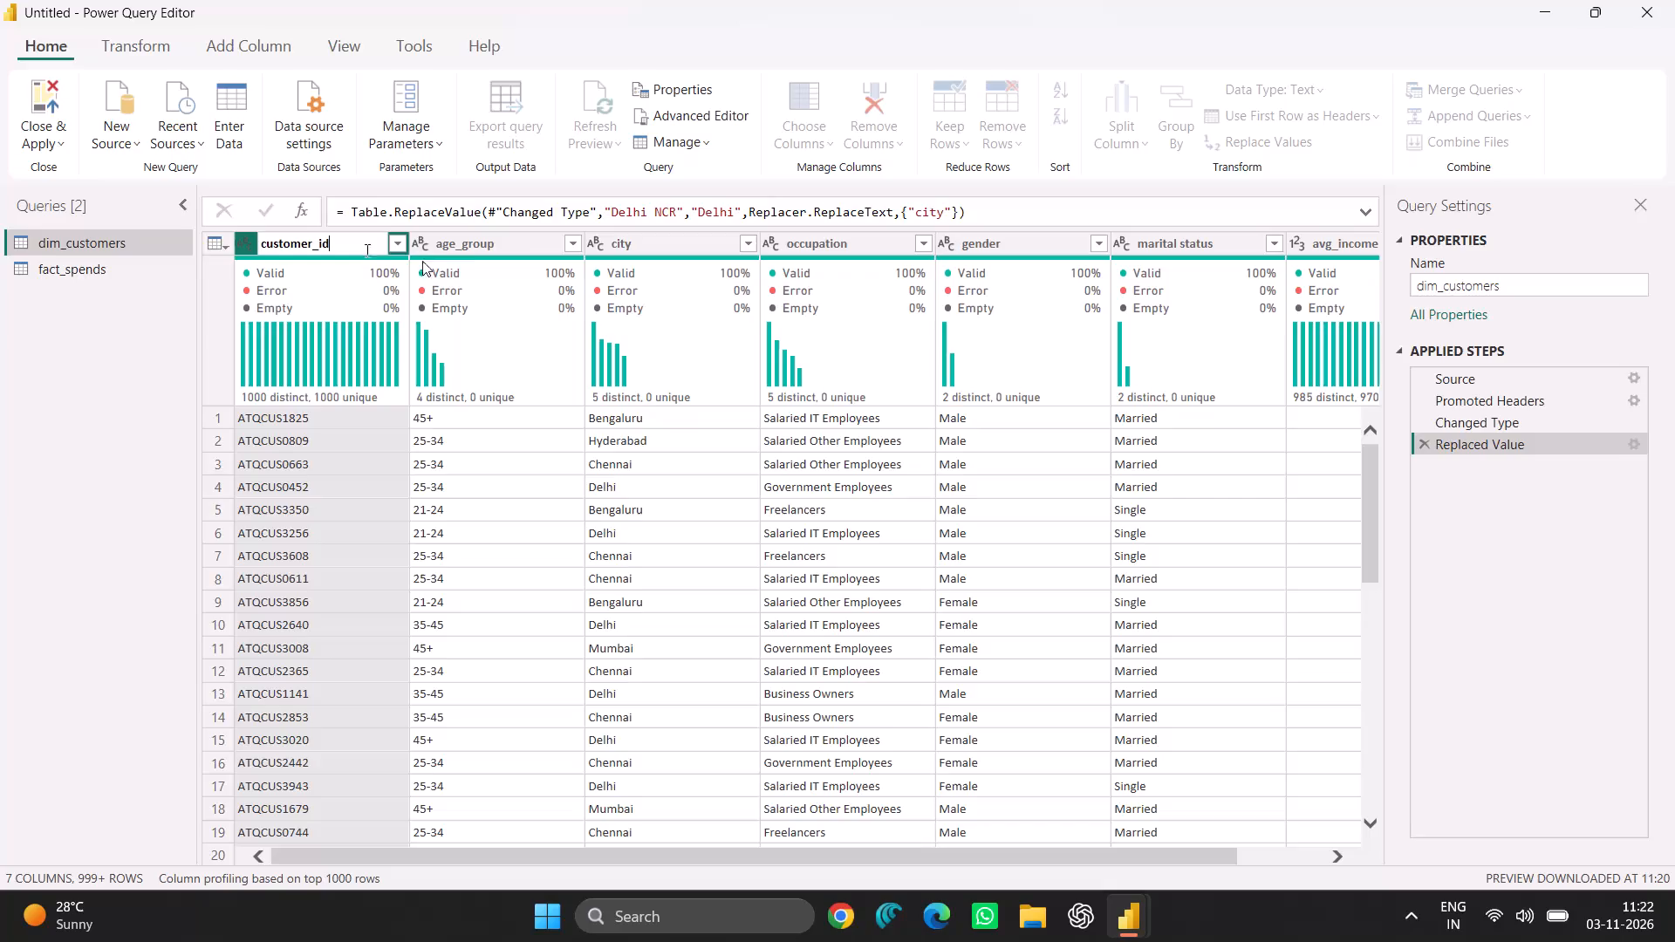
Examine the age_group column and its values down the rows of the dim_customers query.
double_click(507, 240)
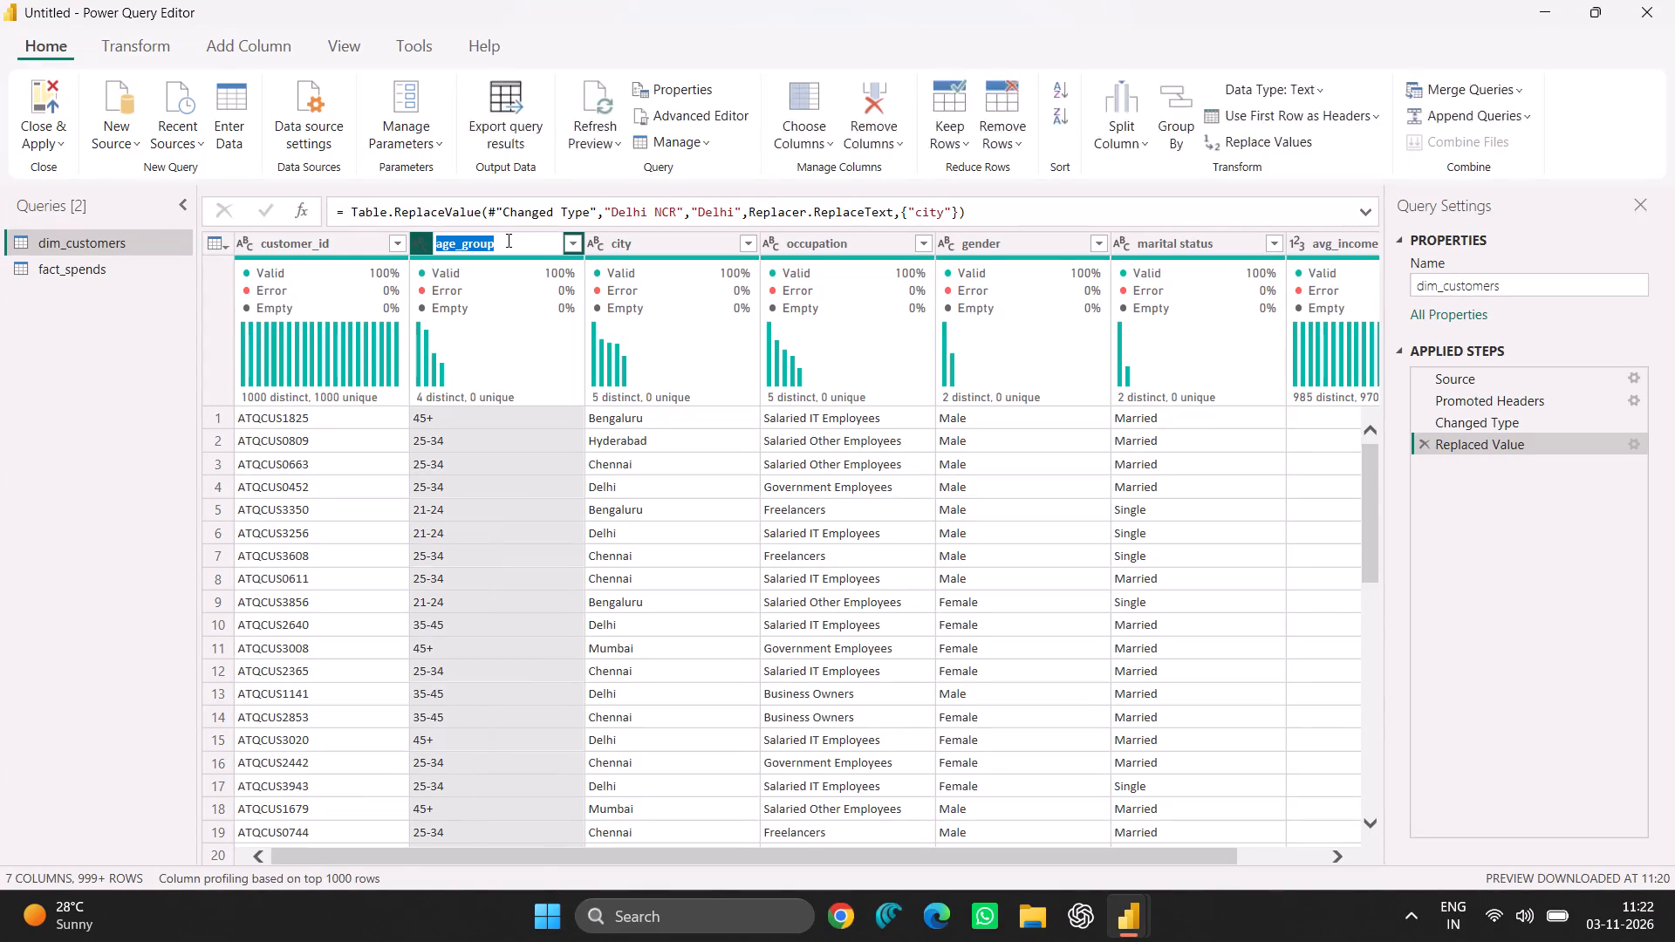
click(503, 304)
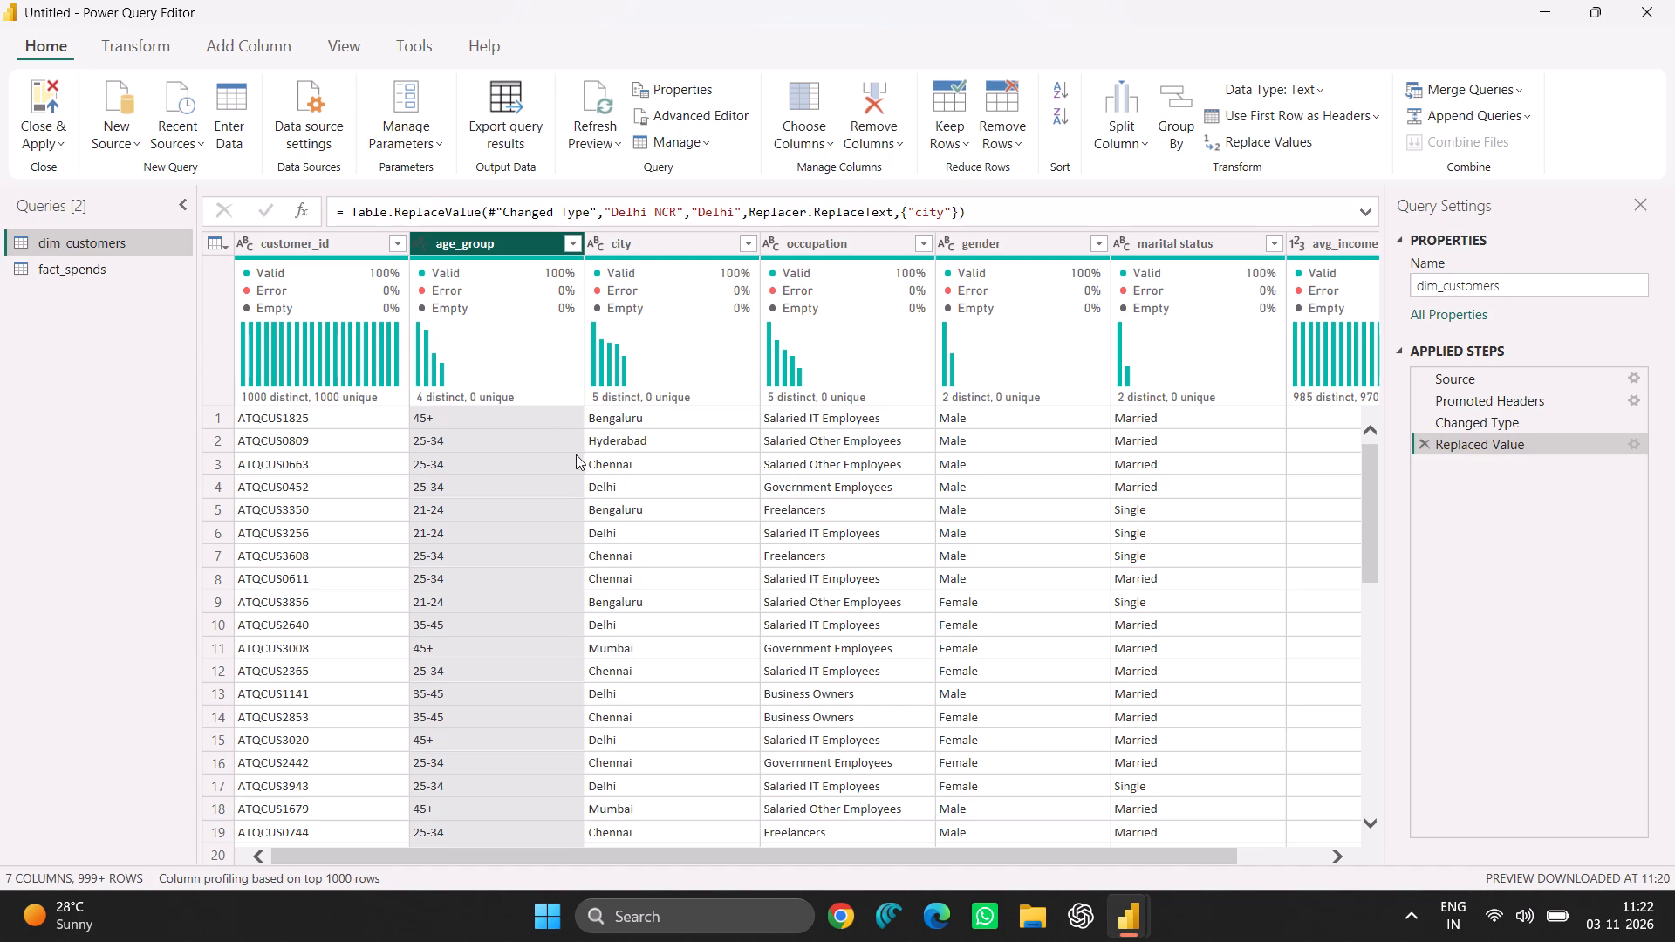
scroll(668, 649, down, 1)
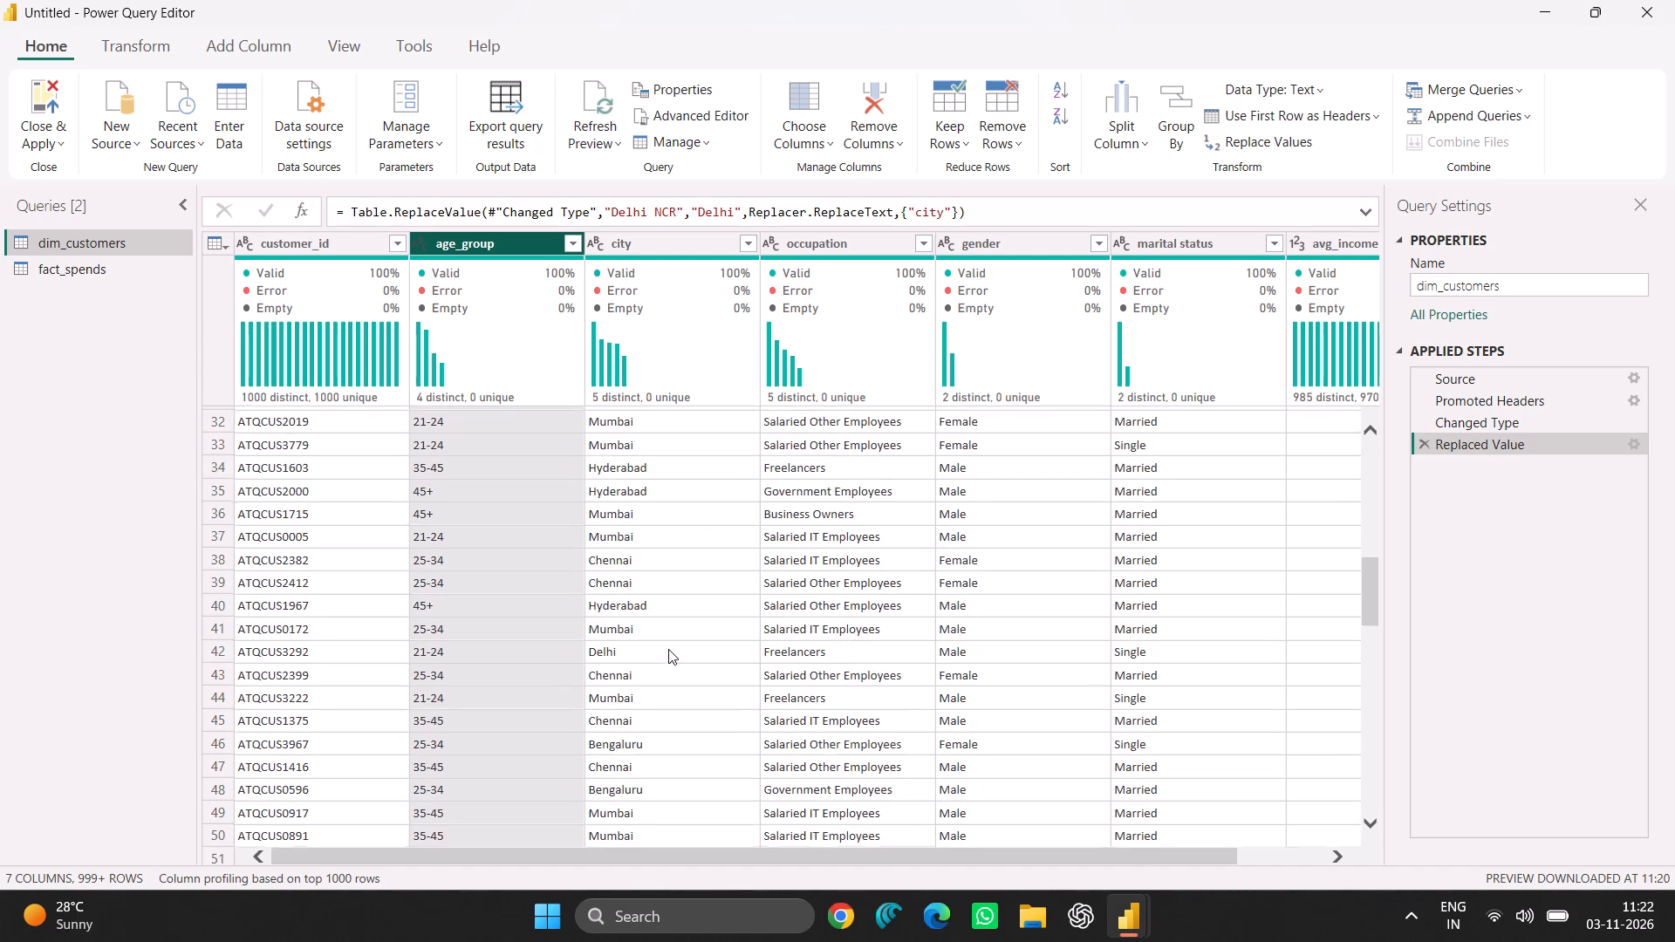
scroll(668, 649, down, 1)
scroll(668, 649, up, 5)
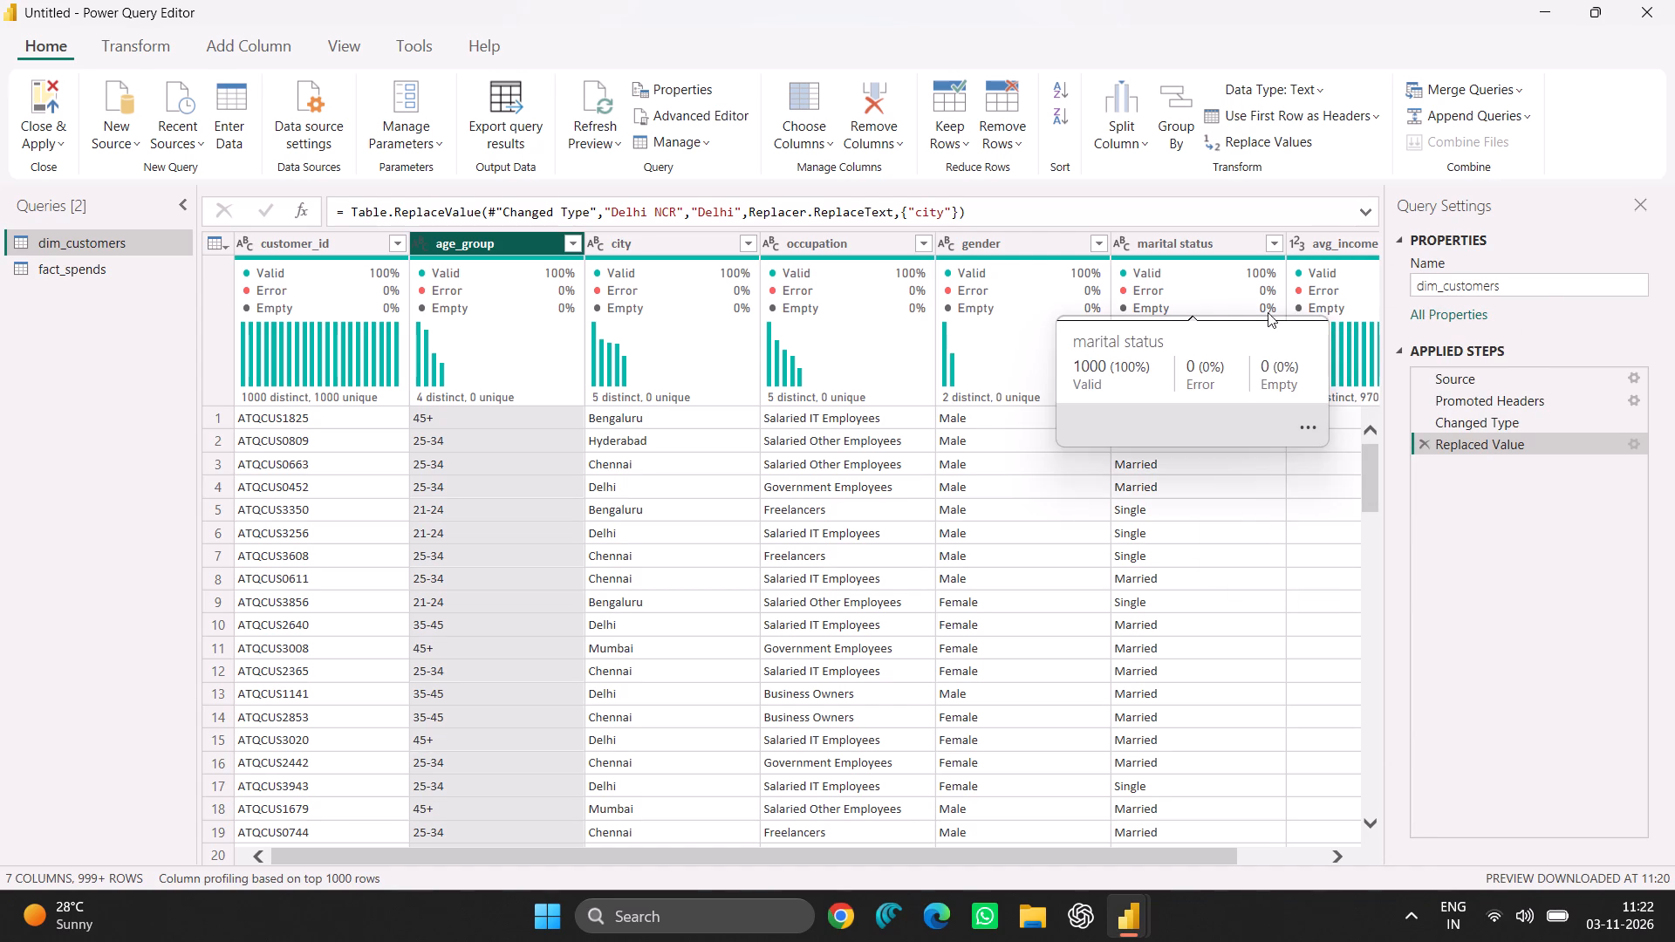
Examine the avg_income column of dim_customers through the rows for irregular values.
scroll(1401, 411, left, 5)
scroll(1214, 494, left, 4)
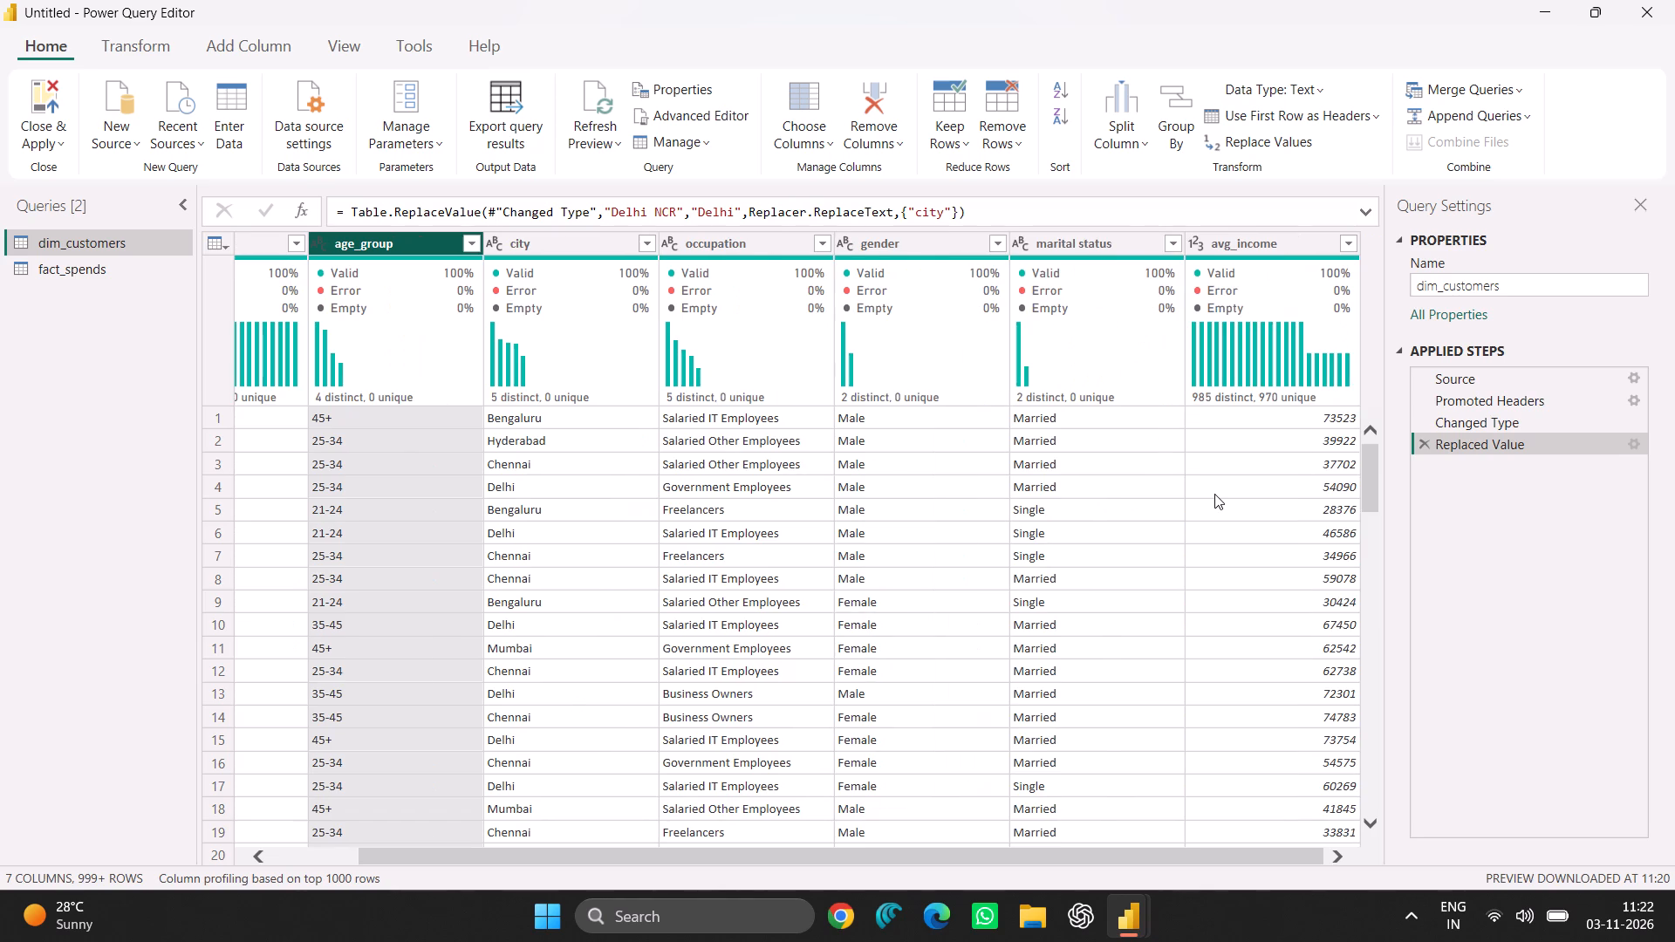
scroll(1327, 562, down, 3)
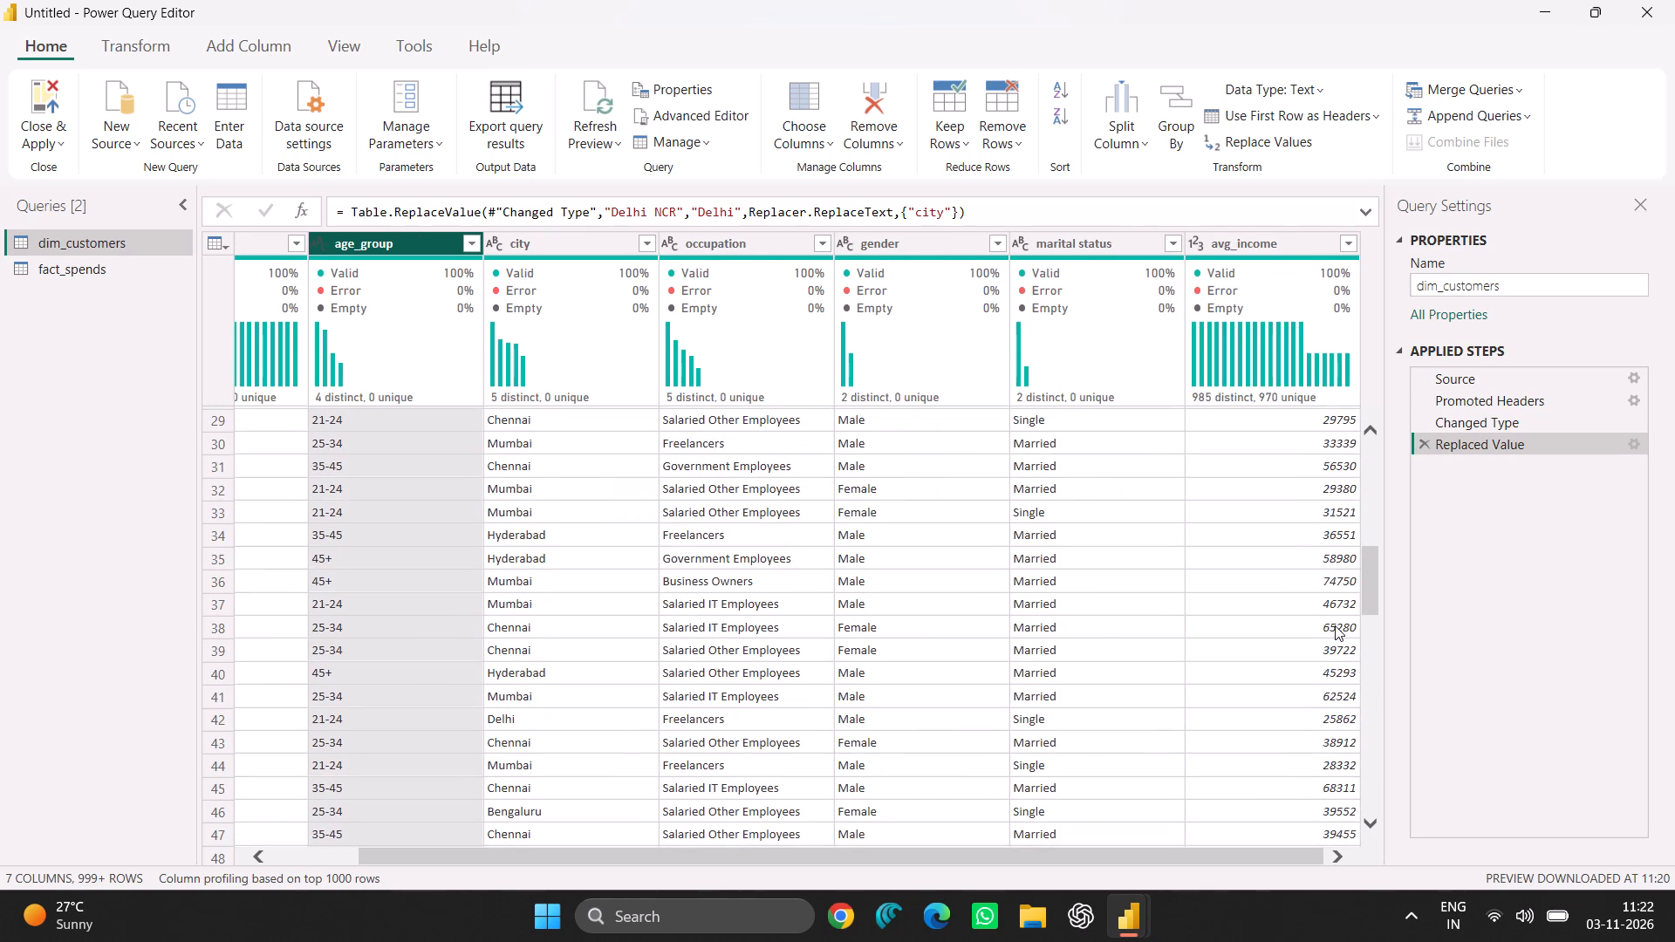
scroll(1335, 625, down, 19)
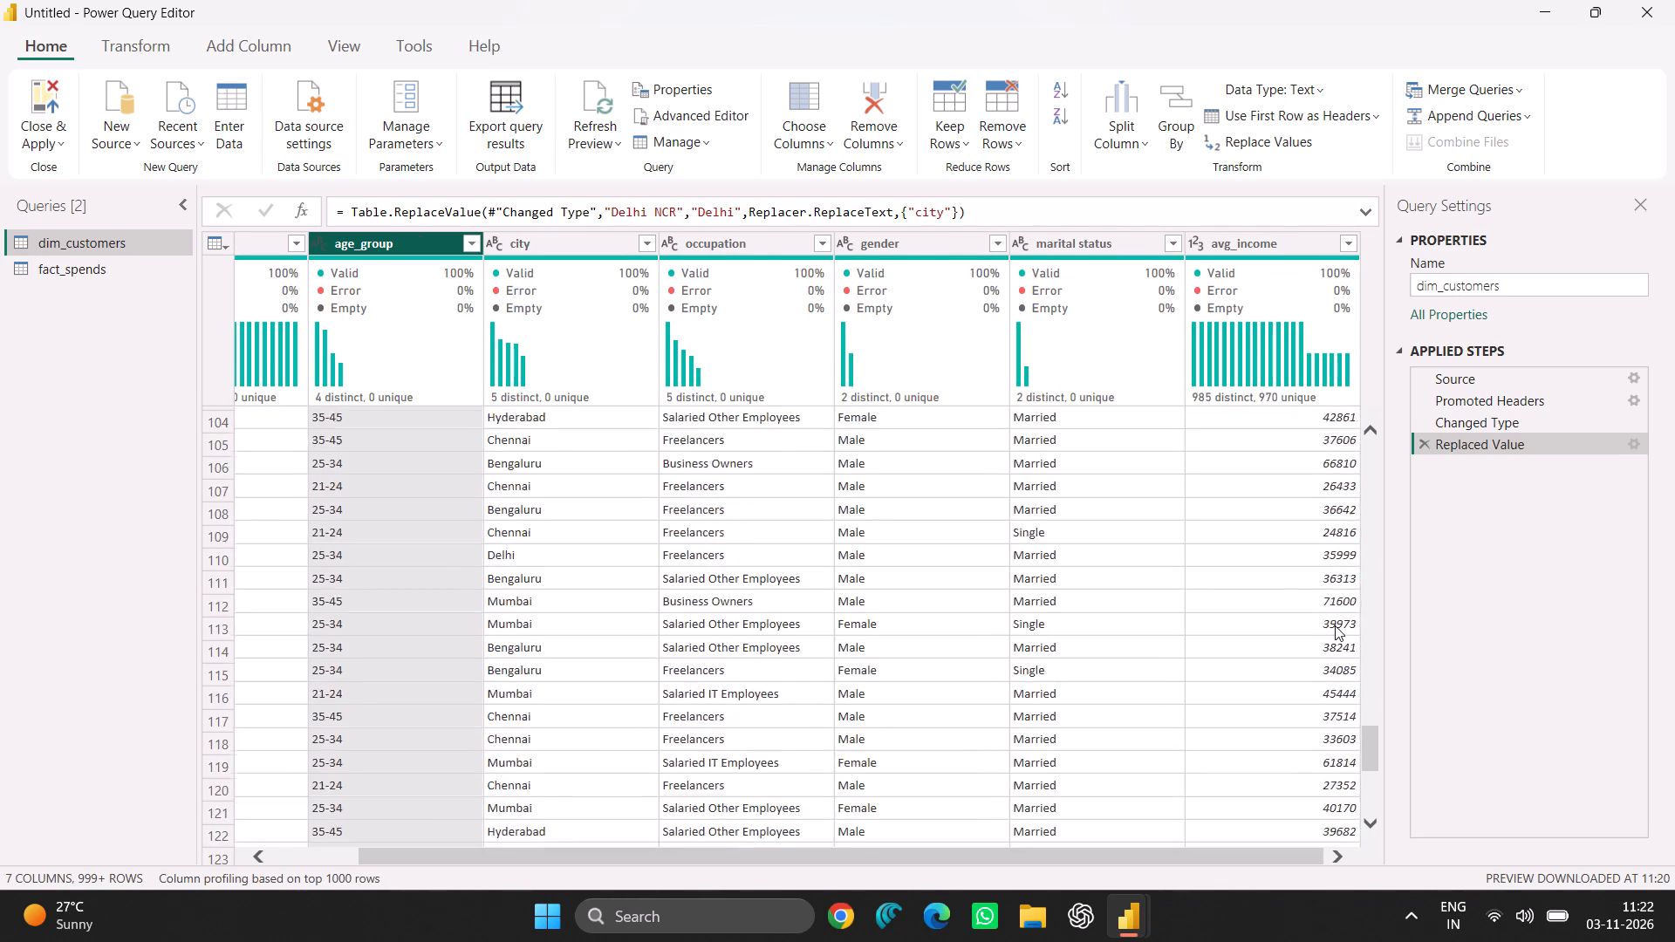
scroll(1335, 625, down, 19)
scroll(1335, 625, down, 20)
scroll(1335, 625, down, 20)
scroll(1335, 625, down, 20)
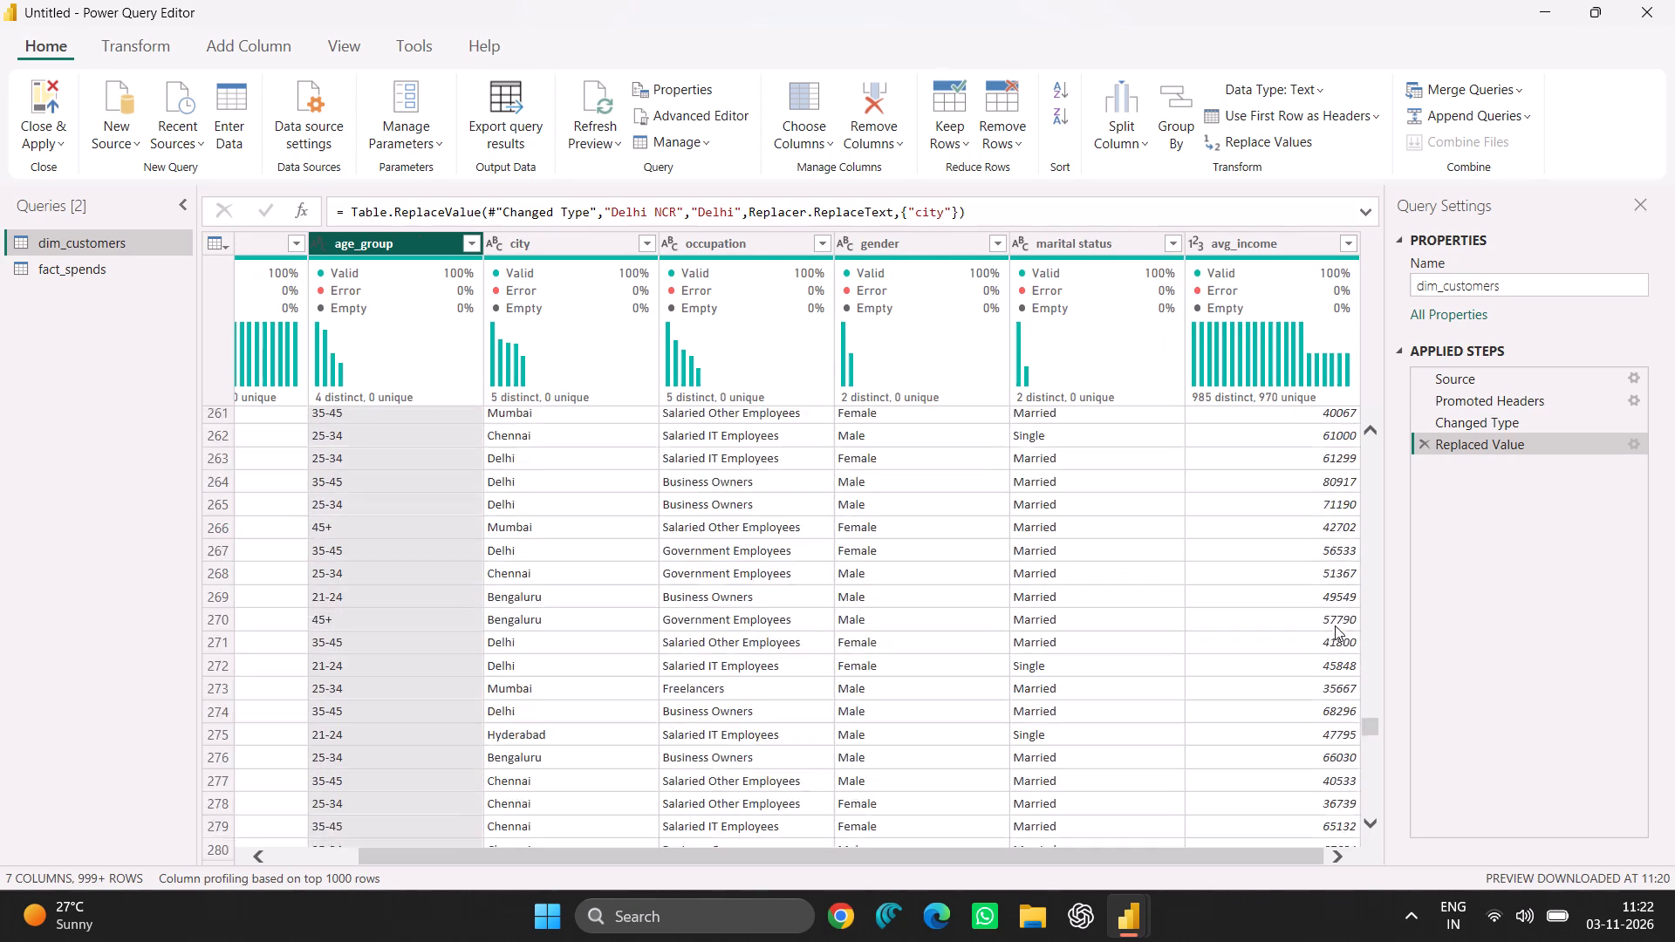
scroll(1335, 625, down, 20)
scroll(1335, 625, down, 20)
scroll(1335, 625, down, 20)
scroll(1335, 625, down, 20)
scroll(1335, 625, down, 20)
scroll(1335, 625, down, 20)
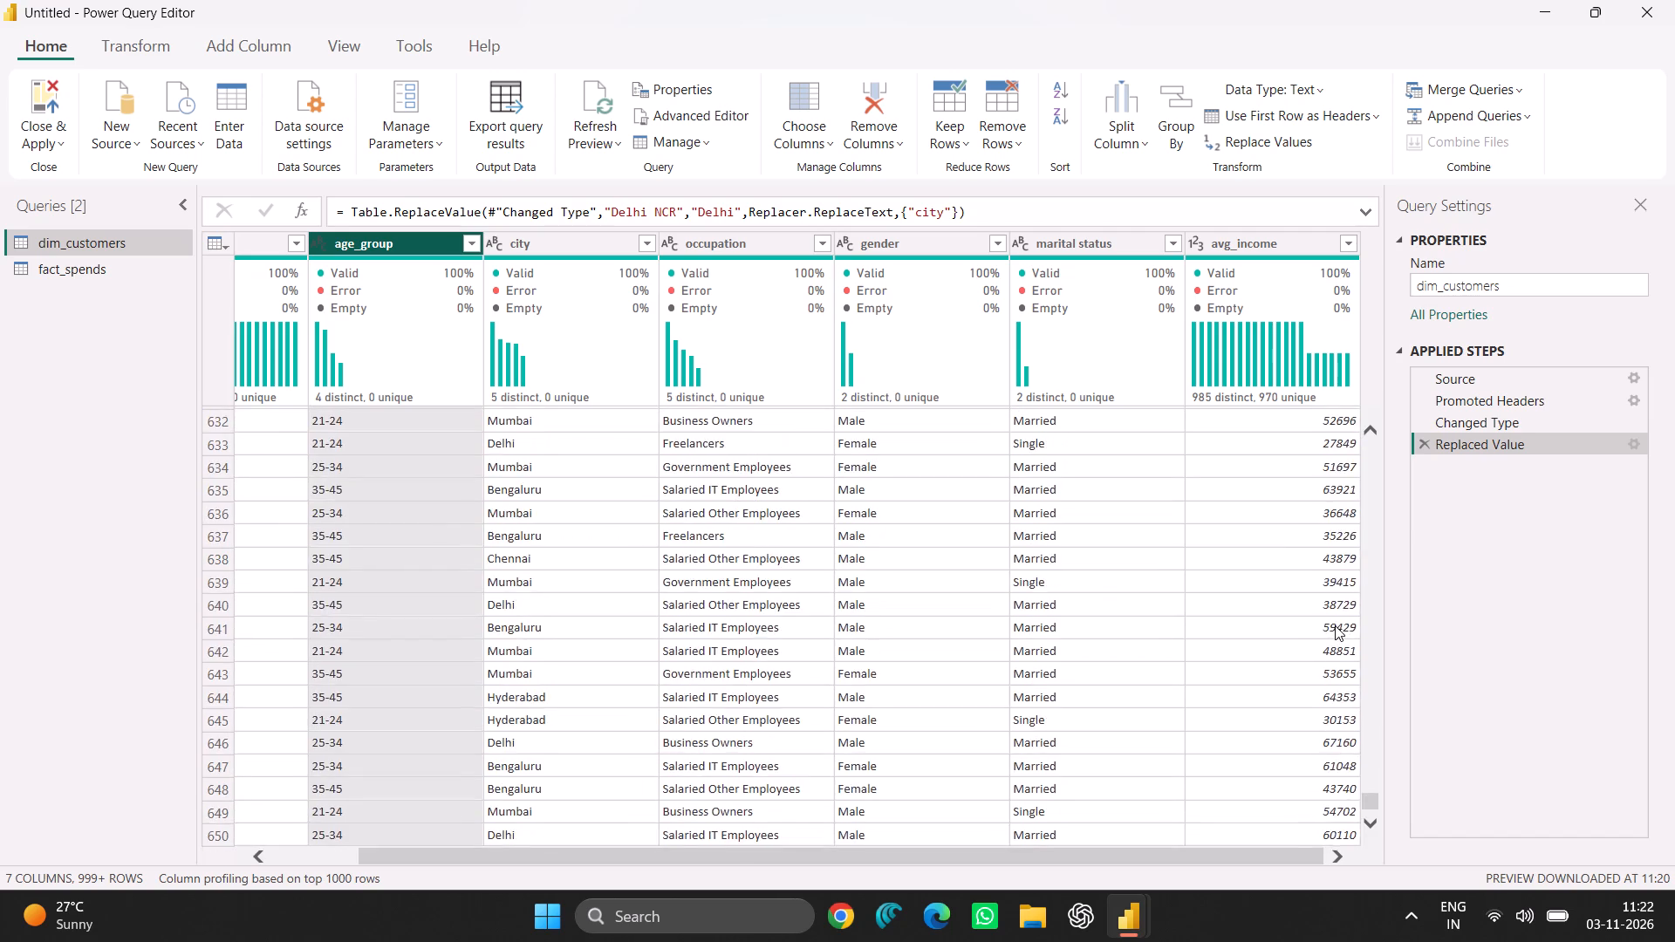
scroll(1335, 625, down, 20)
scroll(1335, 625, down, 20)
scroll(1335, 625, down, 20)
scroll(1335, 625, down, 20)
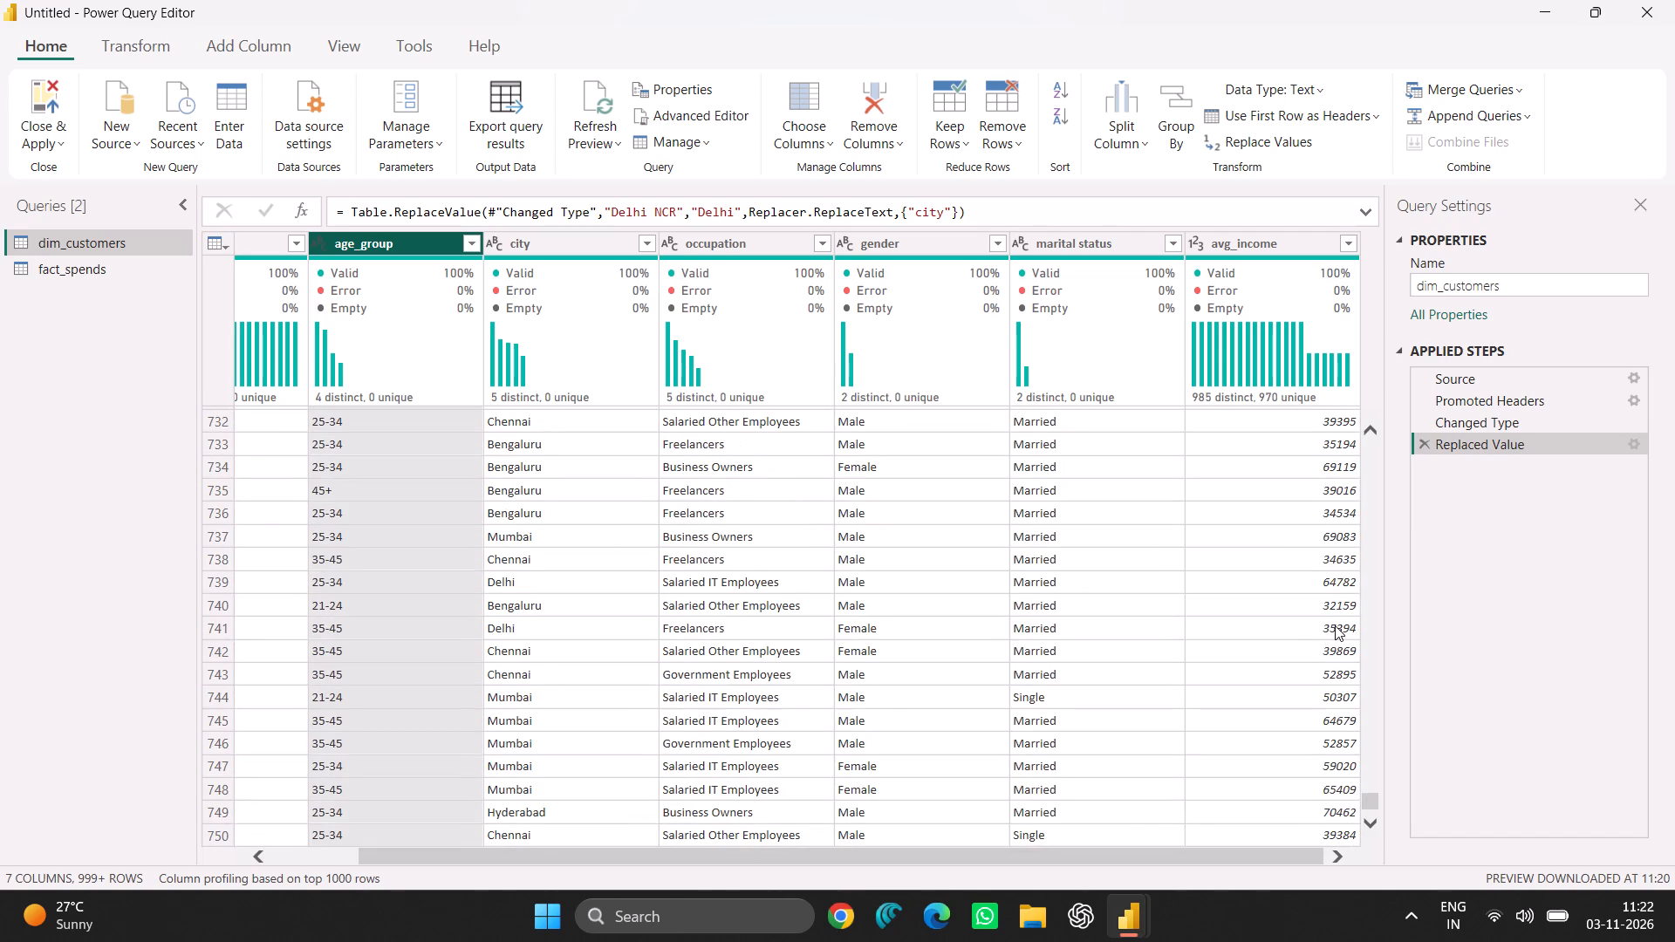
scroll(1335, 625, down, 20)
scroll(1335, 625, down, 20)
scroll(1335, 625, down, 20)
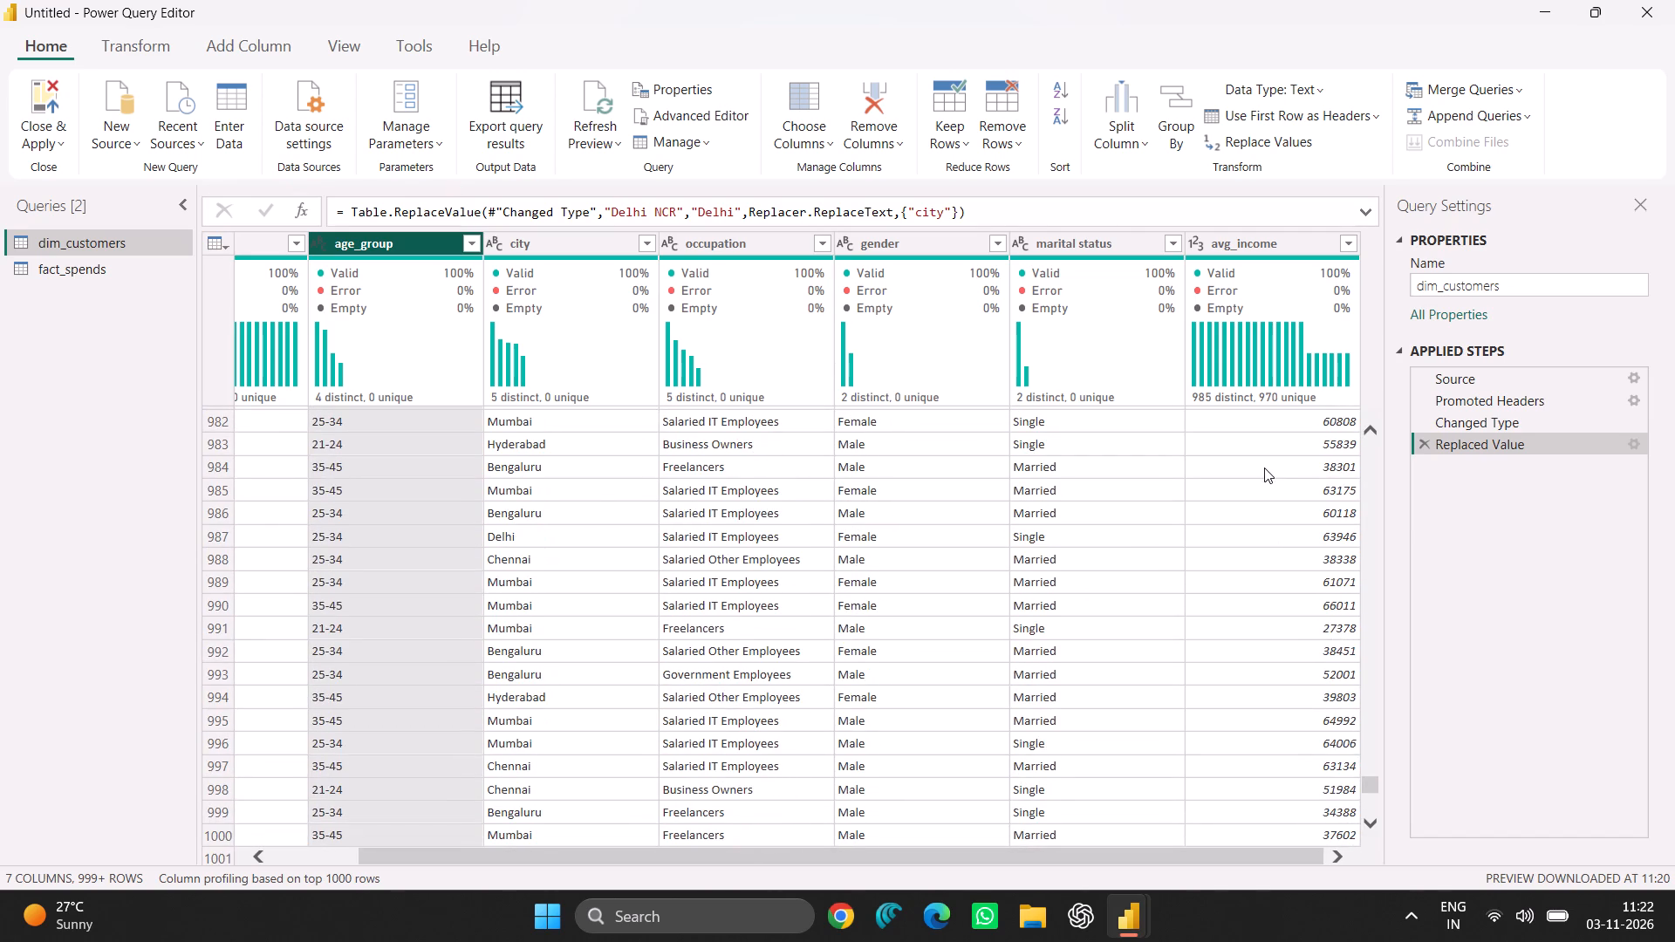
scroll(1279, 479, down, 20)
scroll(1279, 479, down, 20)
scroll(1279, 479, down, 18)
scroll(1279, 479, left, 1)
scroll(1279, 479, down, 20)
scroll(1279, 479, down, 3)
scroll(1279, 479, left, 1)
scroll(1279, 479, down, 15)
scroll(1279, 479, left, 1)
scroll(1279, 479, down, 6)
scroll(1279, 479, left, 1)
scroll(1279, 479, down, 5)
scroll(1279, 479, left, 1)
scroll(1279, 479, down, 20)
scroll(1279, 479, down, 2)
scroll(1279, 479, left, 1)
scroll(1279, 479, down, 4)
scroll(1279, 479, left, 1)
scroll(1279, 479, down, 2)
scroll(1279, 479, left, 1)
scroll(1279, 479, down, 6)
scroll(1279, 479, left, 1)
scroll(1279, 479, down, 3)
scroll(1279, 479, left, 1)
scroll(1279, 479, down, 4)
scroll(1279, 479, left, 1)
scroll(1279, 479, down, 20)
scroll(1279, 479, down, 20)
scroll(1279, 479, down, 20)
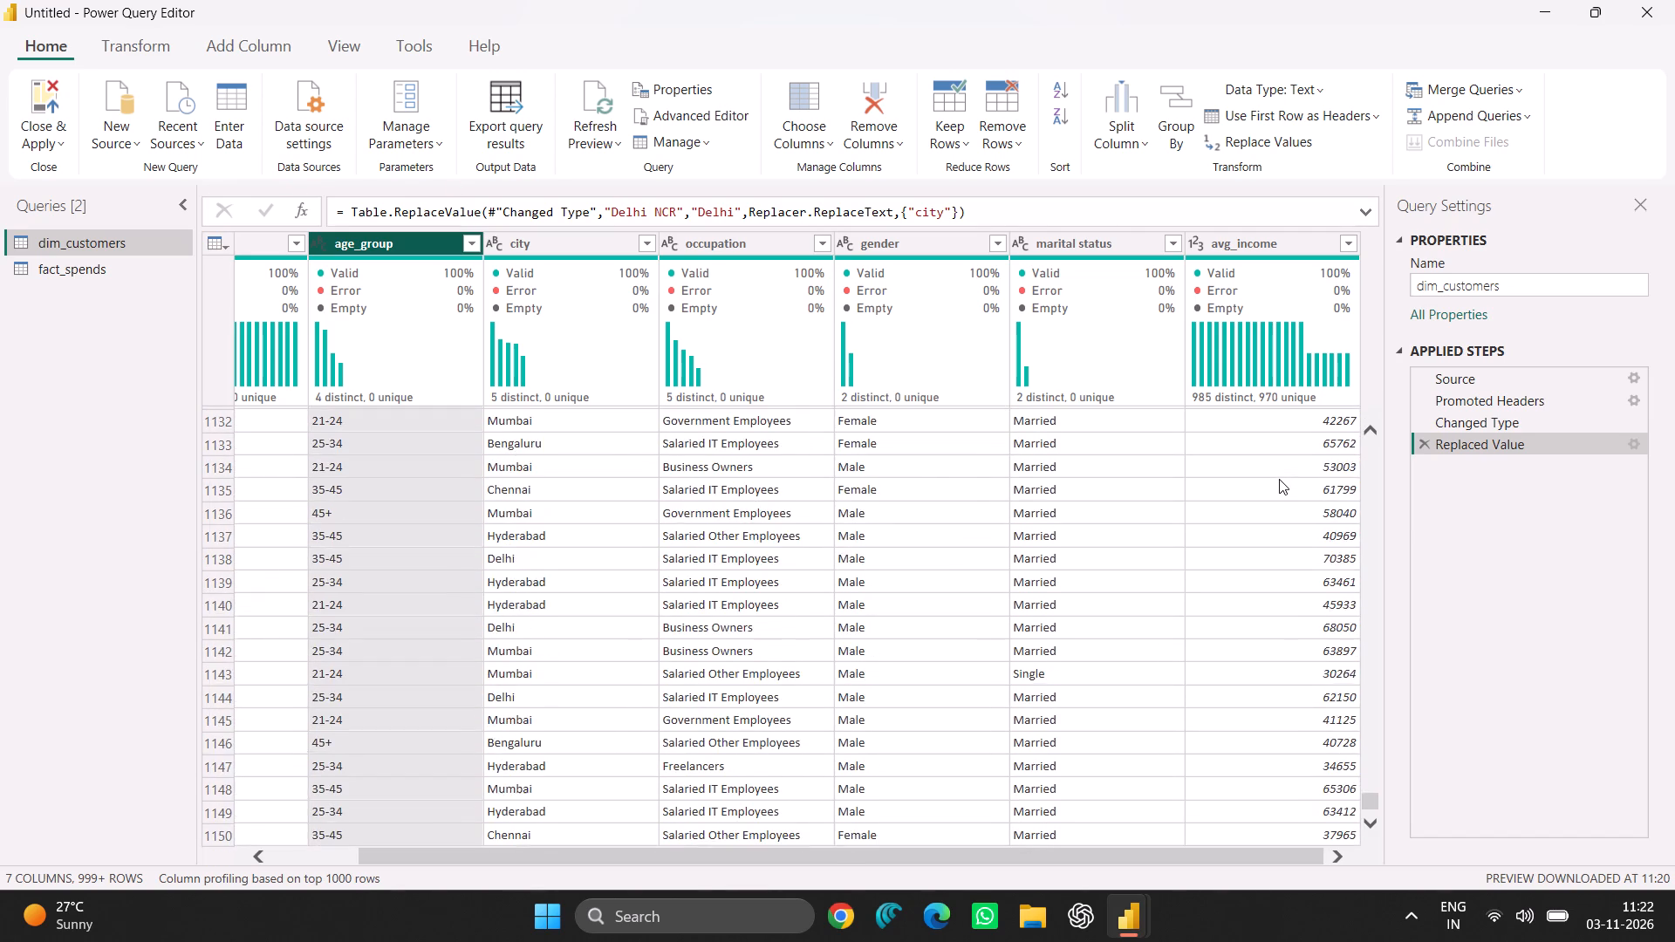
scroll(1279, 479, down, 20)
scroll(1279, 479, down, 20)
scroll(1279, 479, down, 20)
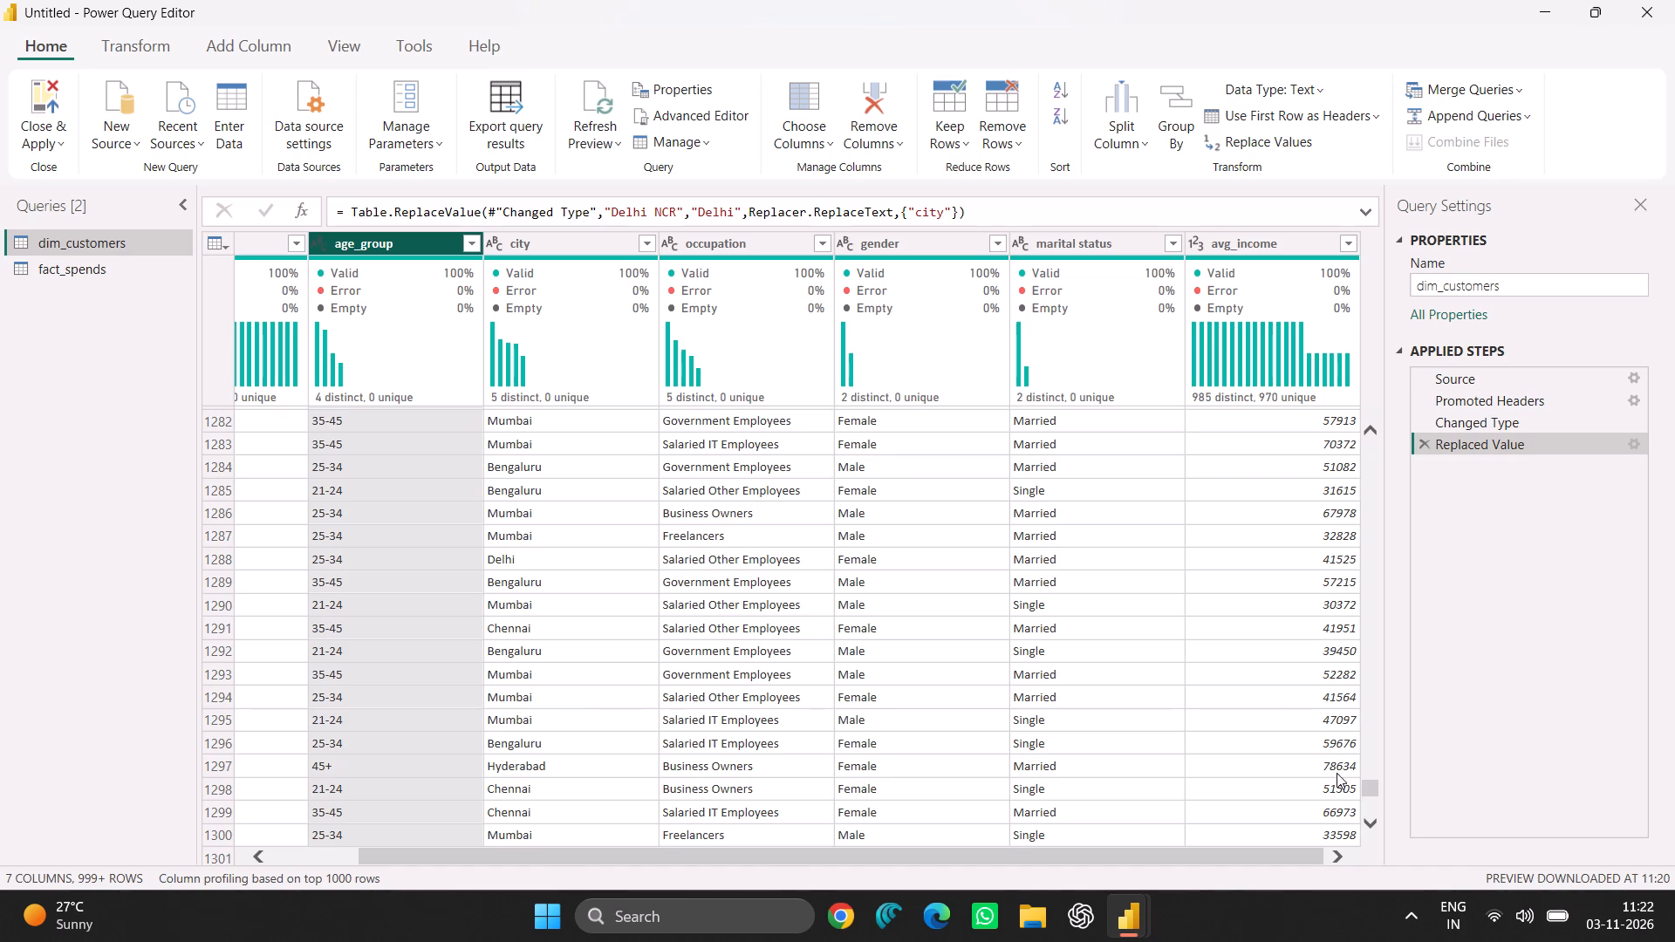
click(1291, 623)
click(1291, 623)
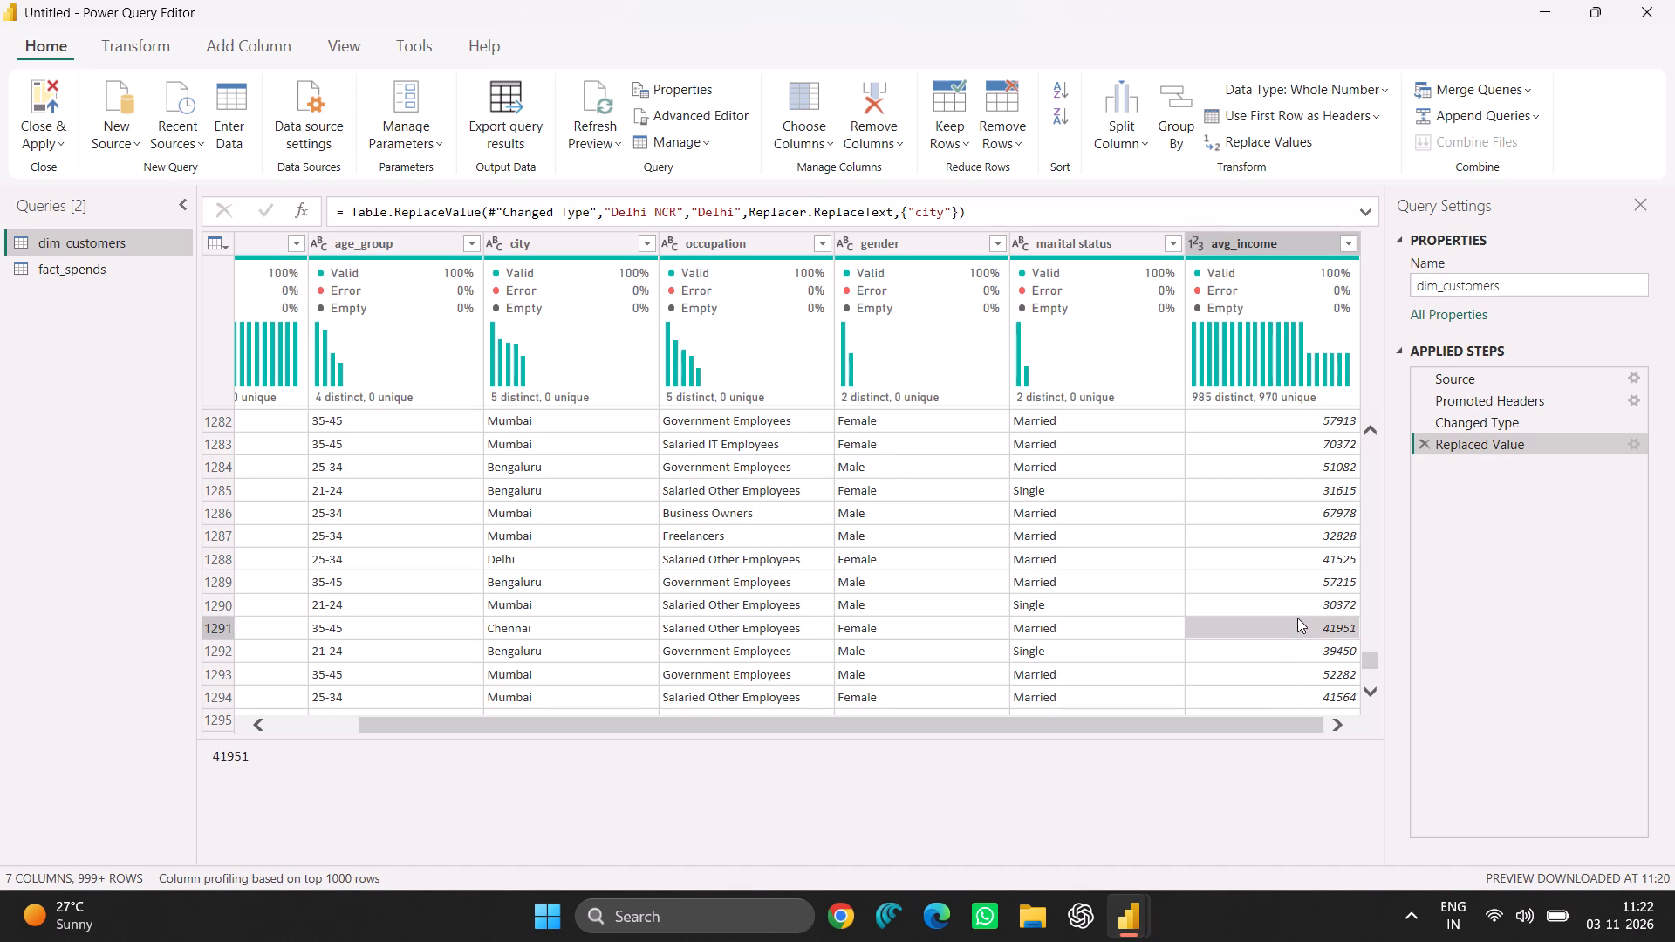
click(1304, 236)
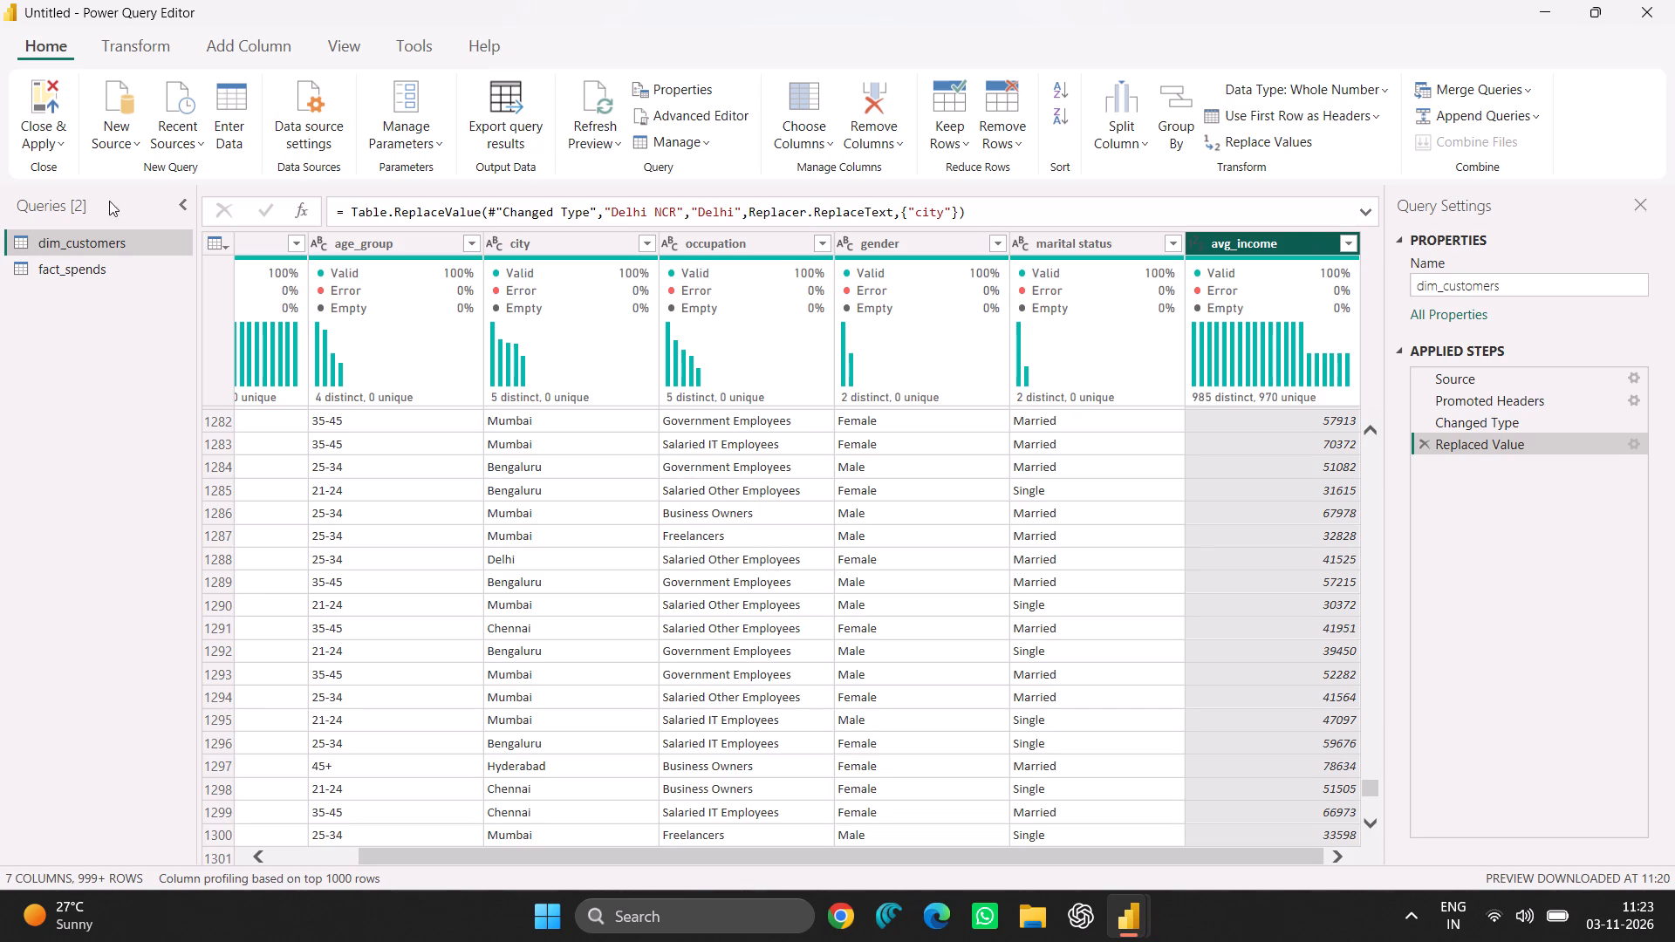
Examine the fact_spends query's rows and the list of distinct values in its spend column.
click(89, 272)
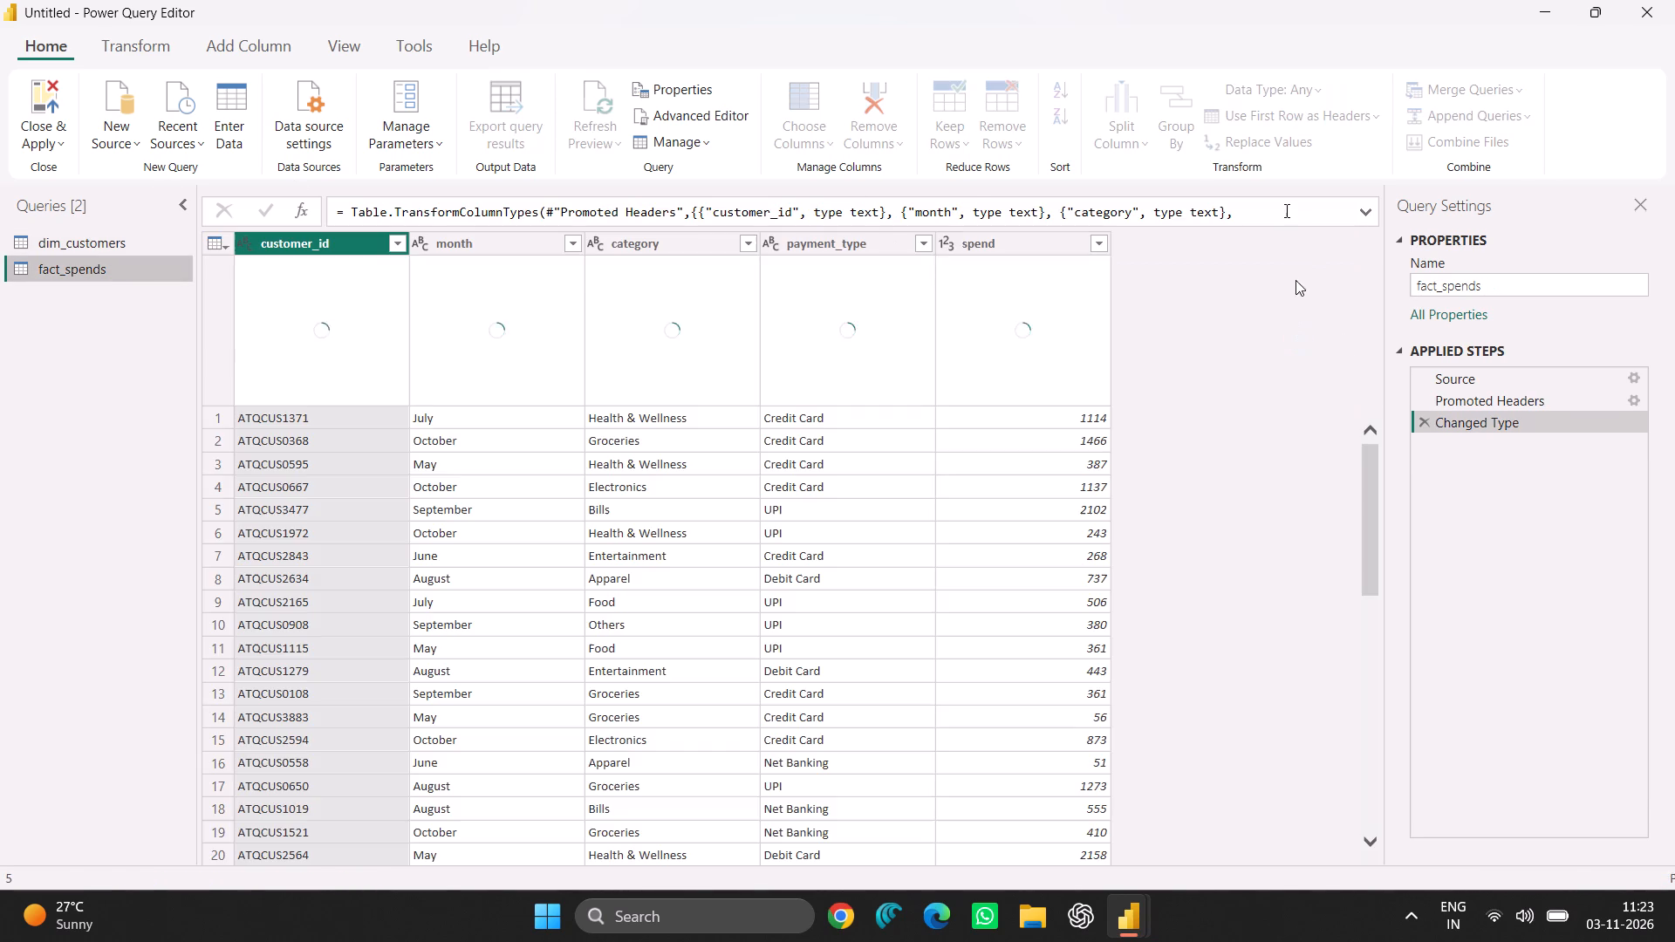
scroll(1070, 586, down, 8)
scroll(1070, 586, up, 6)
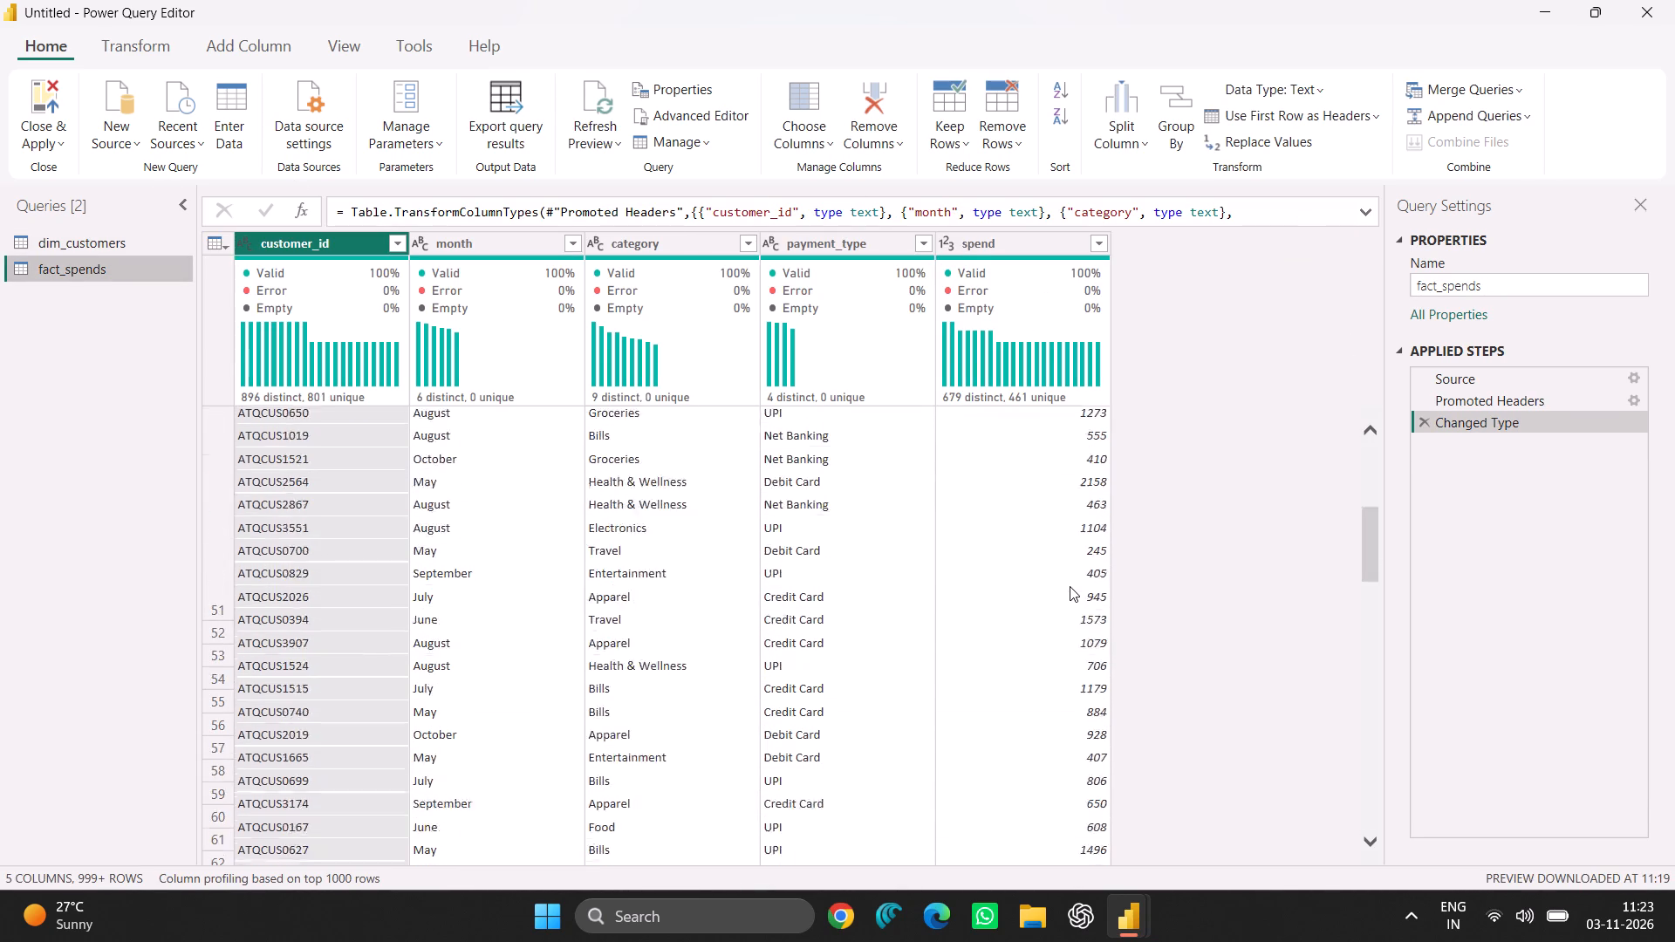
click(1025, 243)
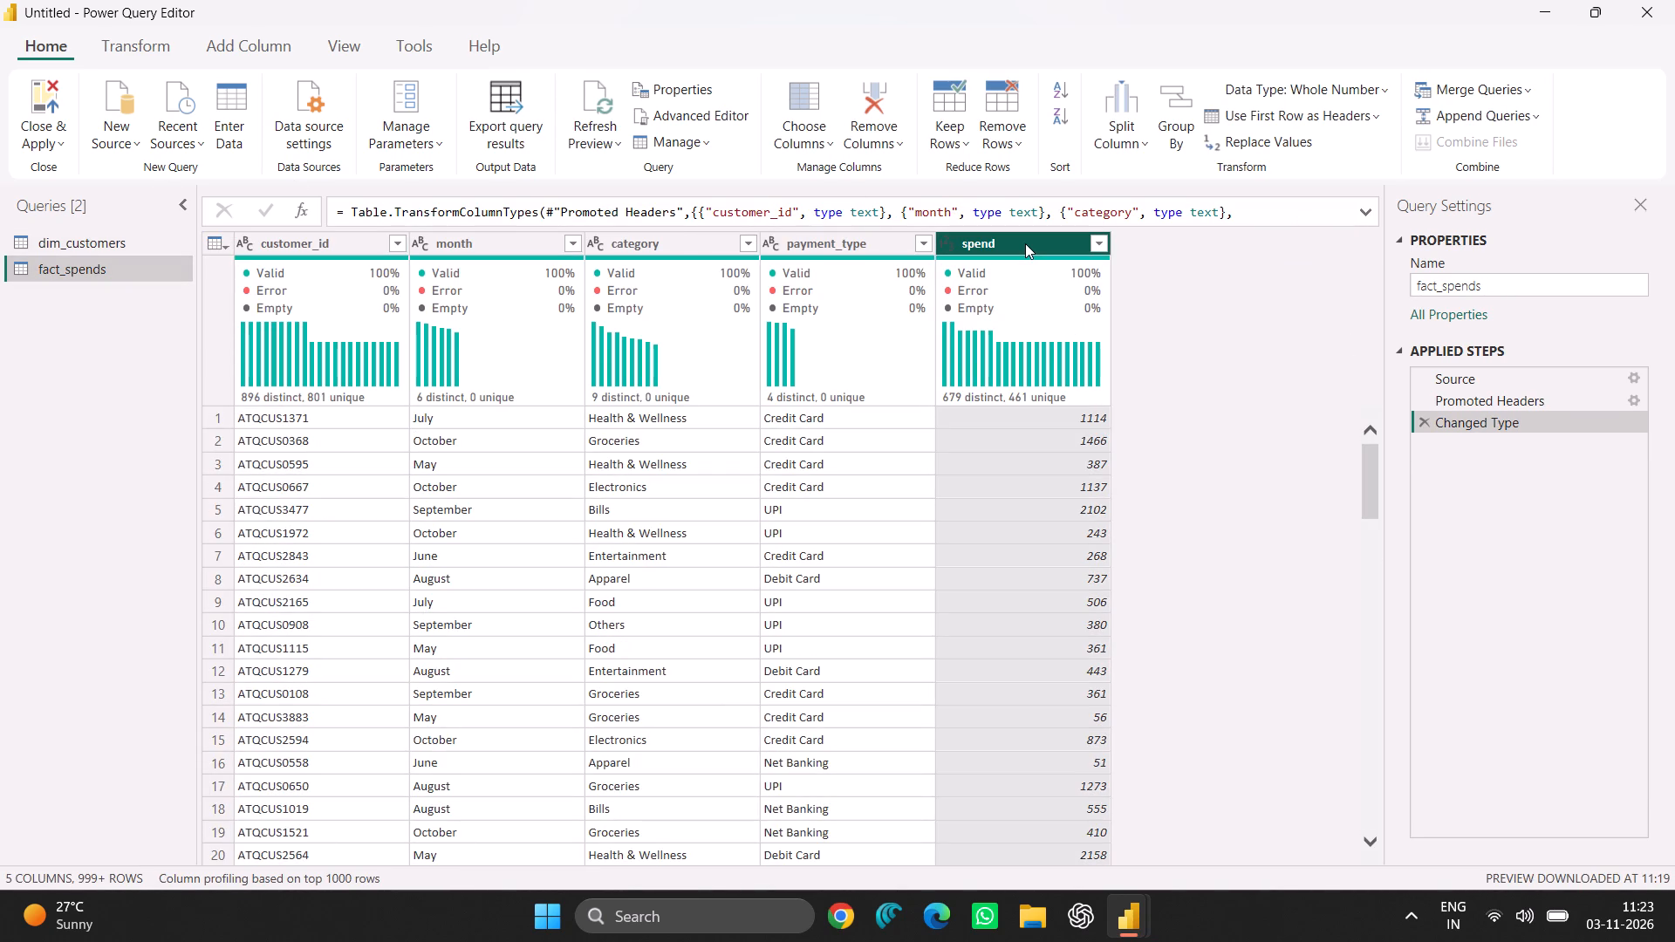
click(1025, 243)
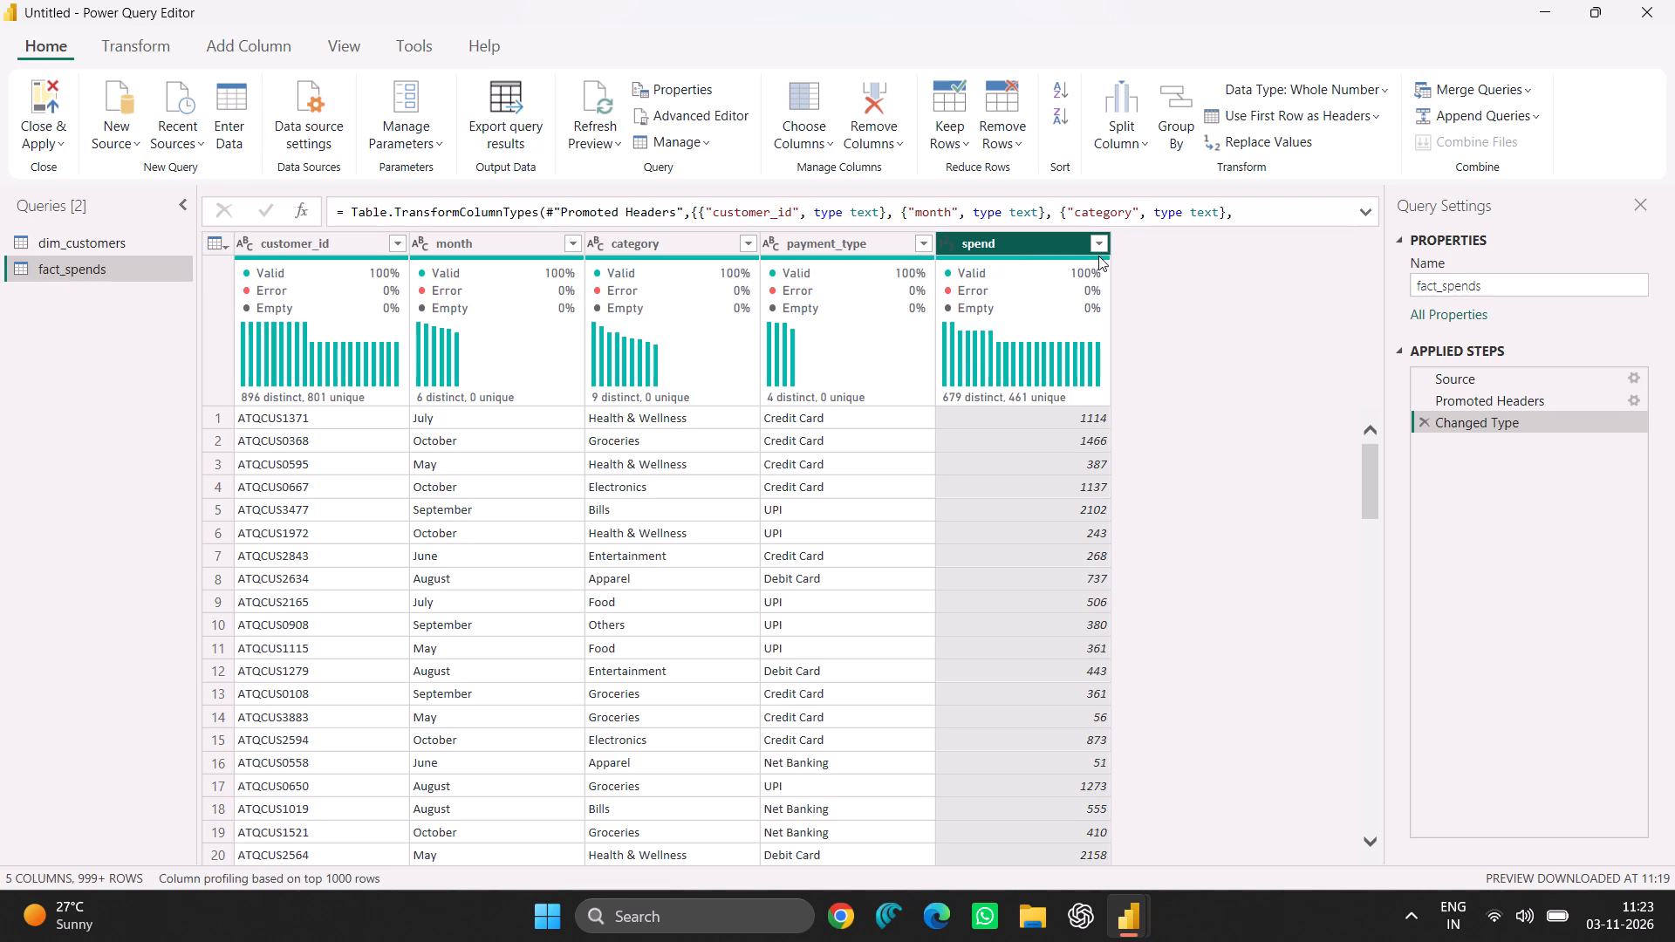
click(1099, 245)
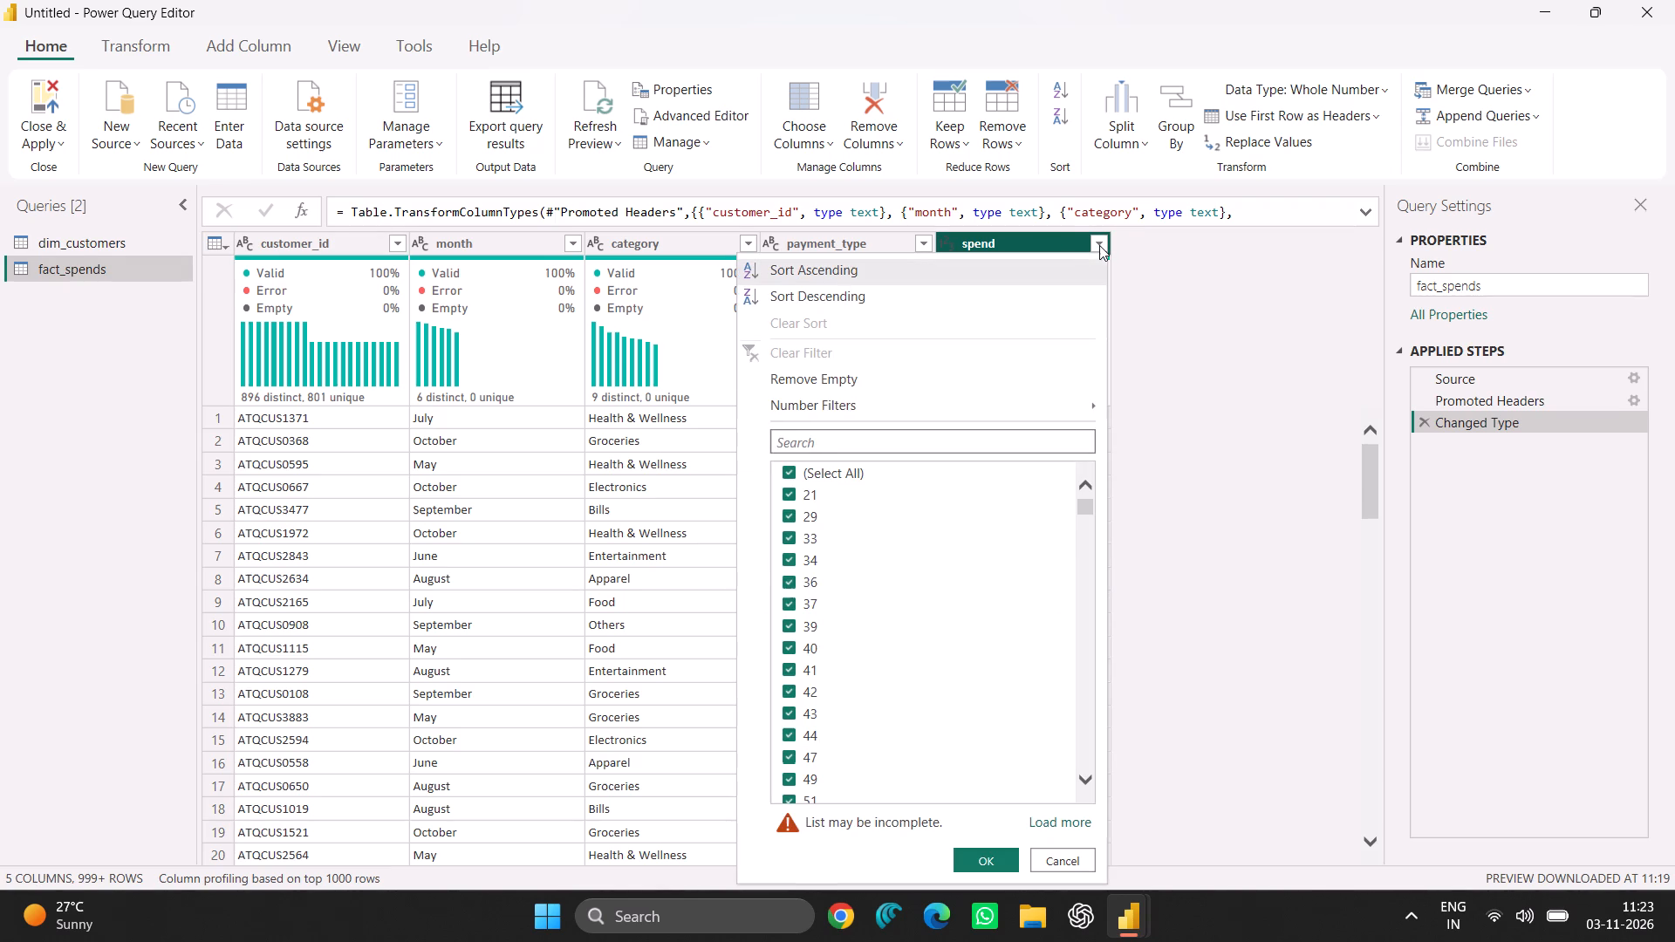
scroll(910, 635, down, 16)
scroll(910, 635, down, 20)
scroll(910, 635, down, 2)
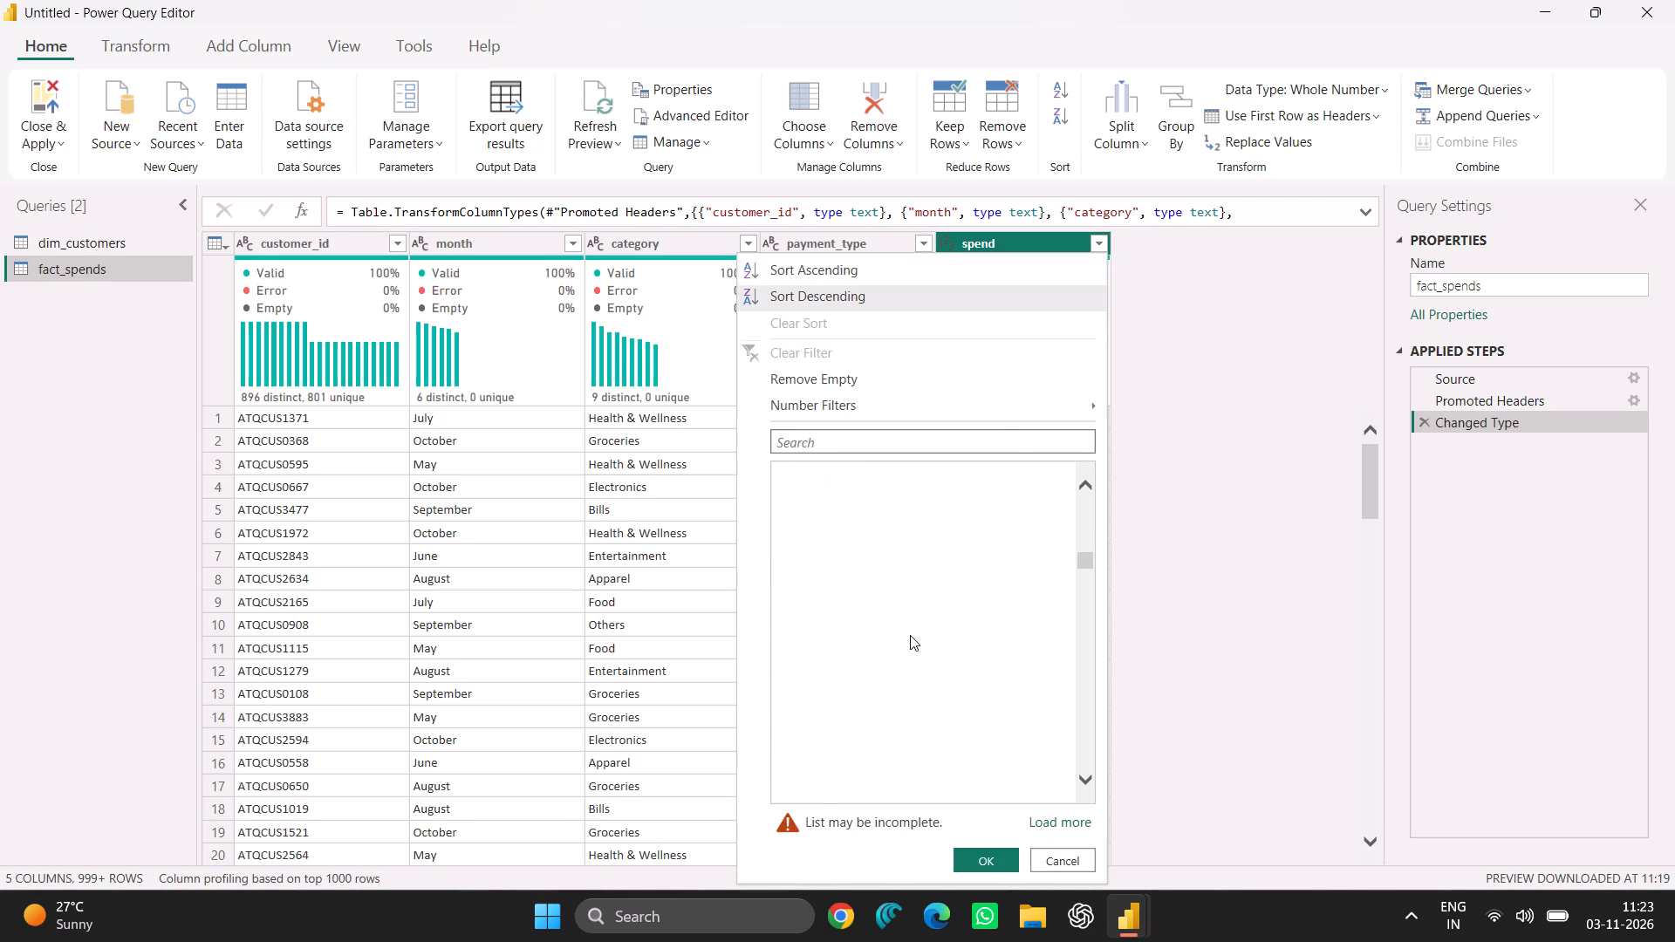
scroll(910, 635, down, 20)
scroll(910, 635, down, 20)
scroll(910, 635, down, 20)
scroll(910, 635, down, 20)
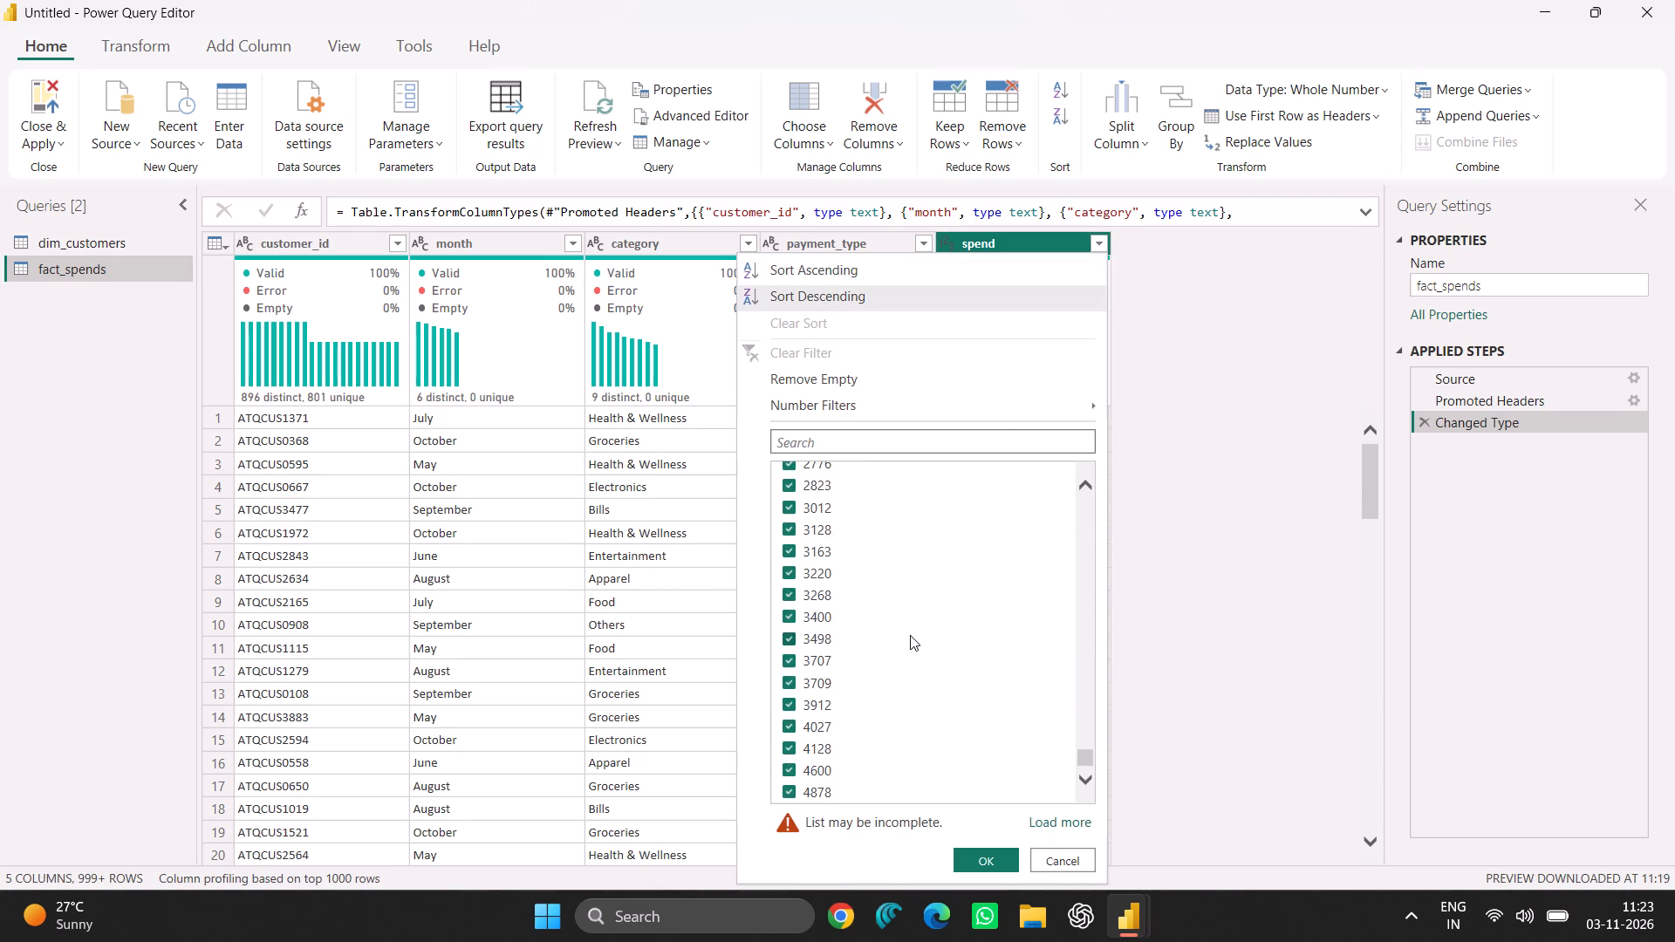
scroll(910, 635, down, 20)
scroll(910, 635, down, 20)
scroll(910, 635, down, 20)
scroll(910, 635, up, 20)
scroll(910, 635, up, 14)
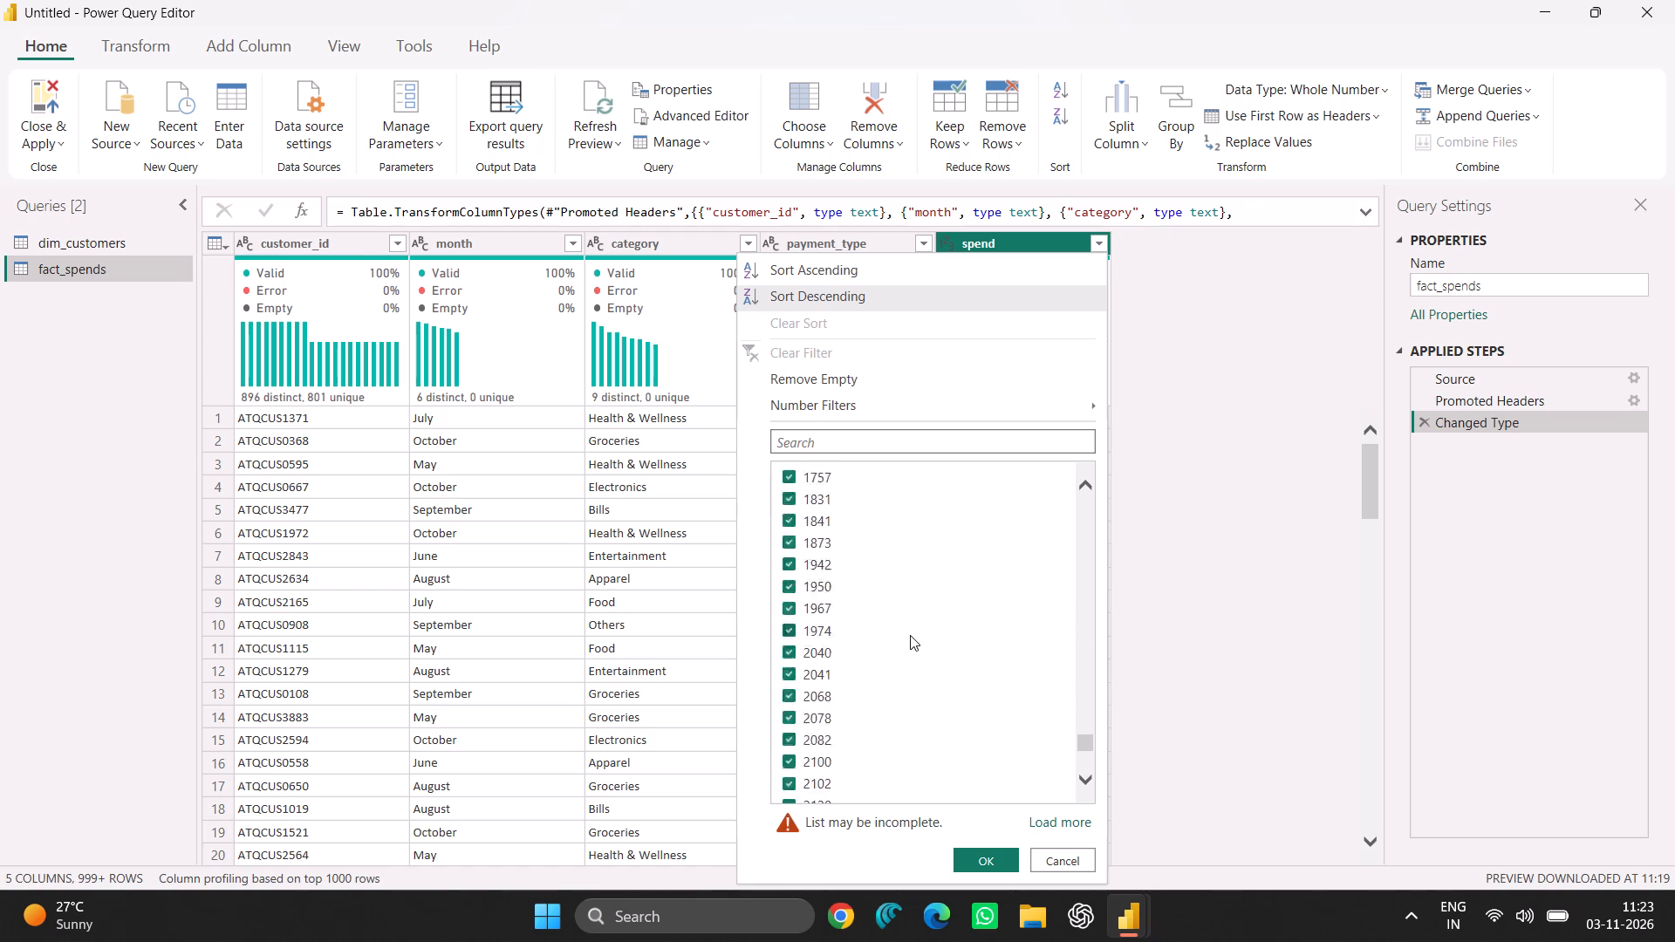
Return to the dim_customers query and review its columns from customer_id to avg_income.
click(92, 237)
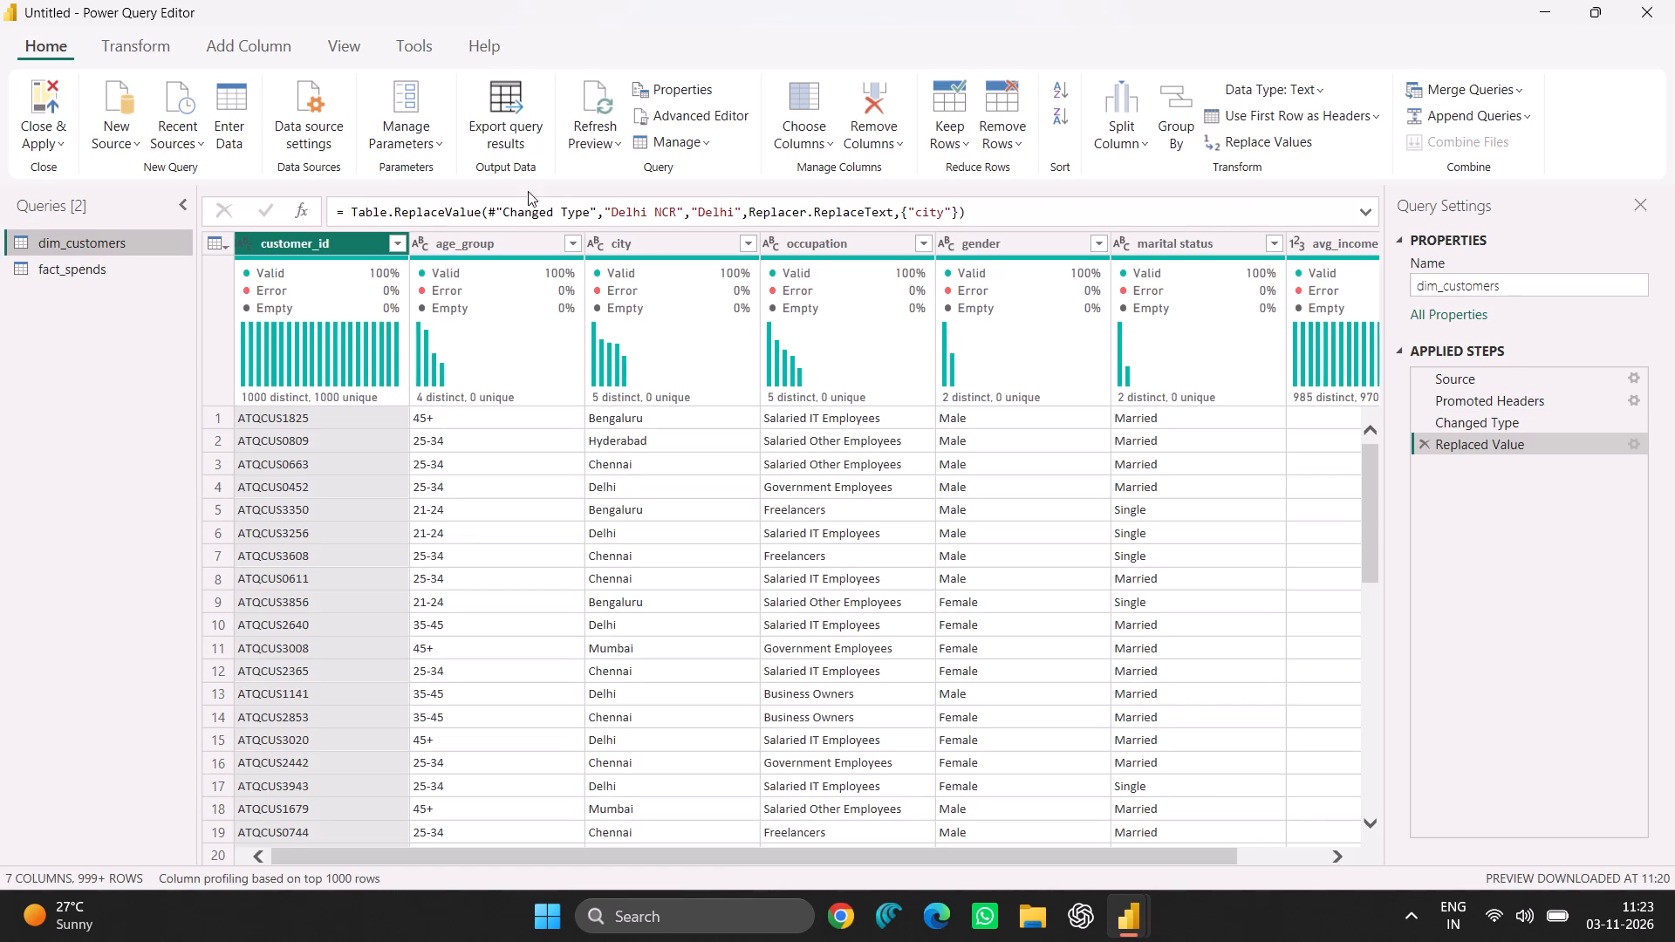
scroll(1279, 340, left, 5)
scroll(1345, 293, left, 4)
scroll(1232, 290, up, 3)
drag(1289, 556, 409, 343)
scroll(1203, 548, left, 5)
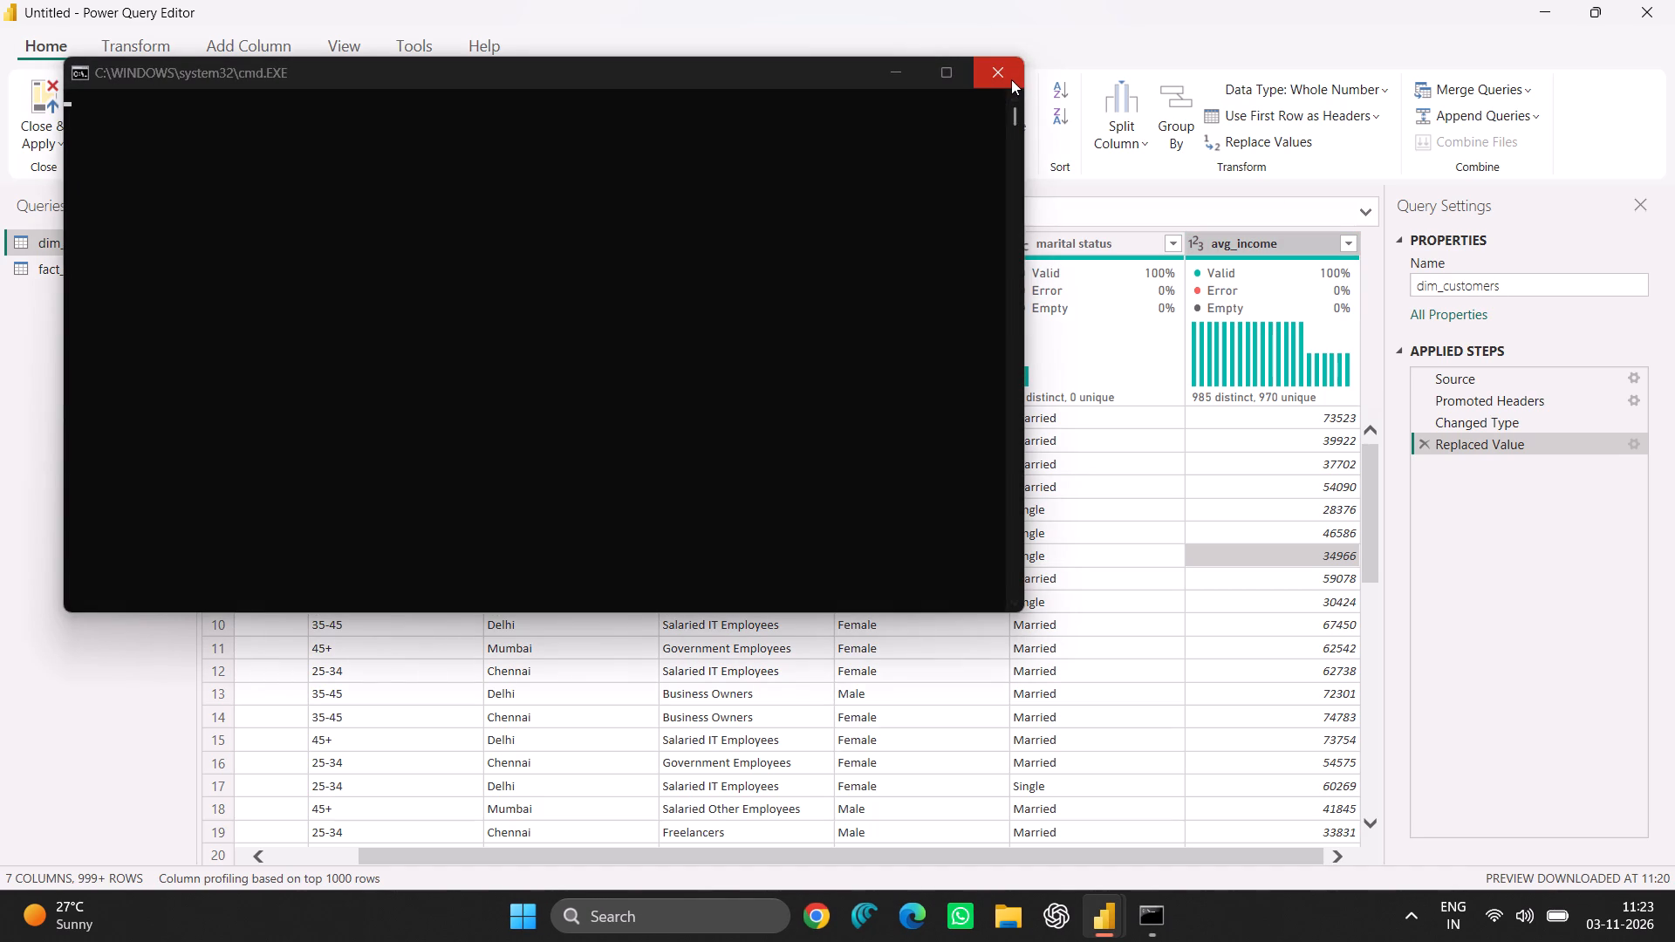
click(1017, 31)
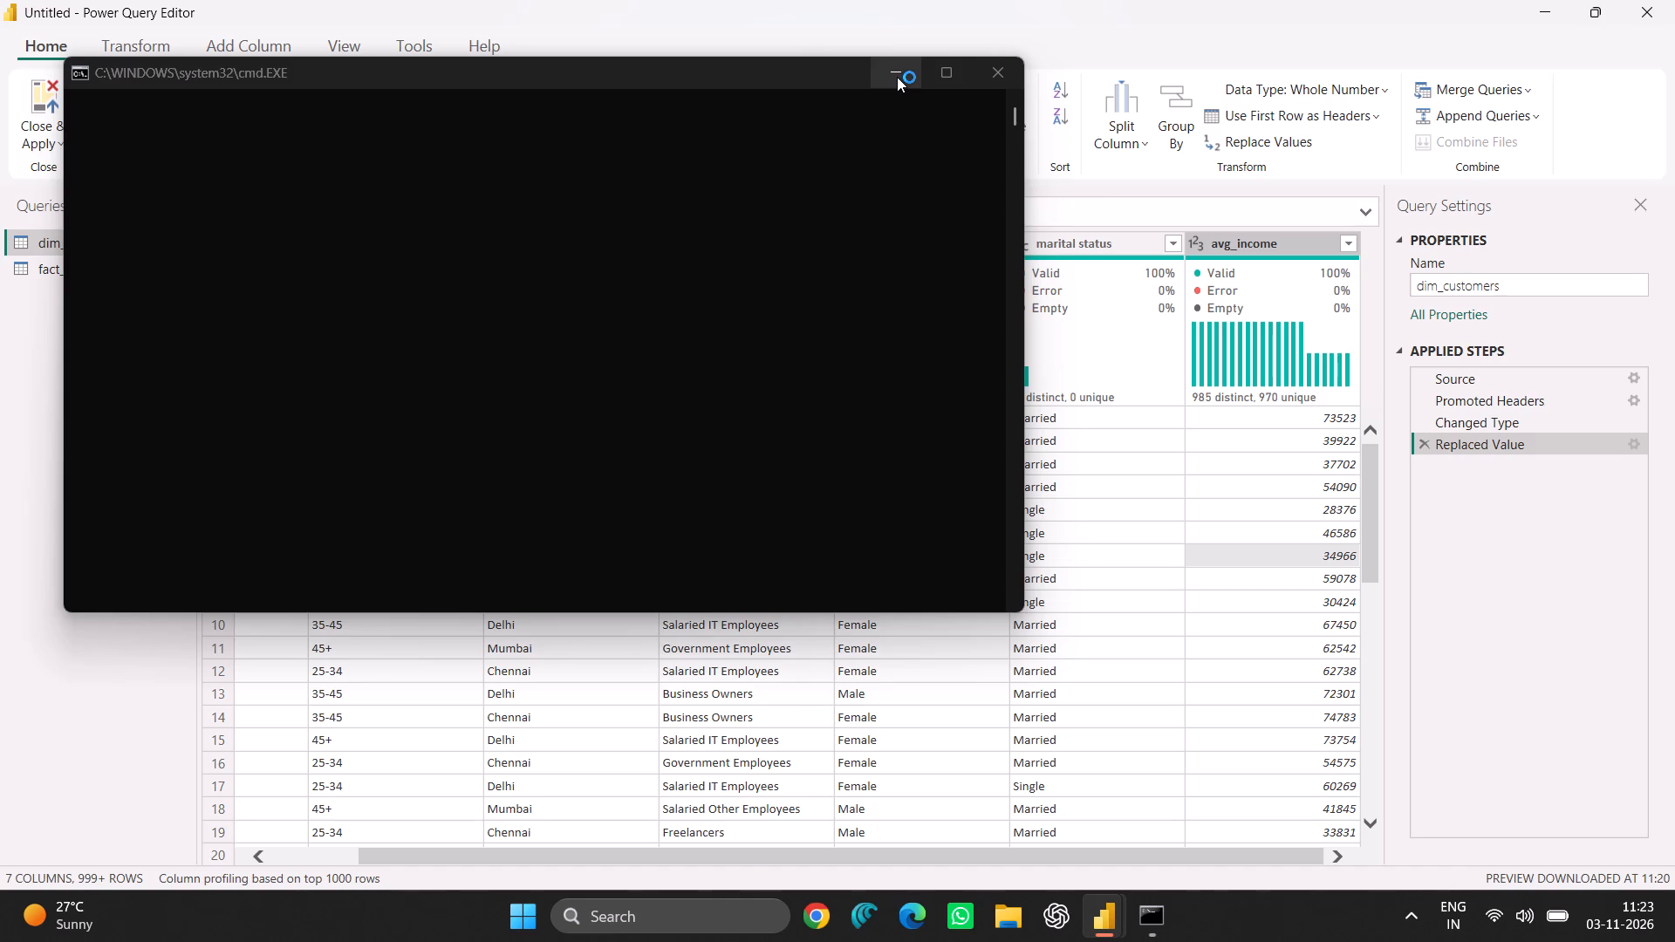
scroll(653, 567, right, 4)
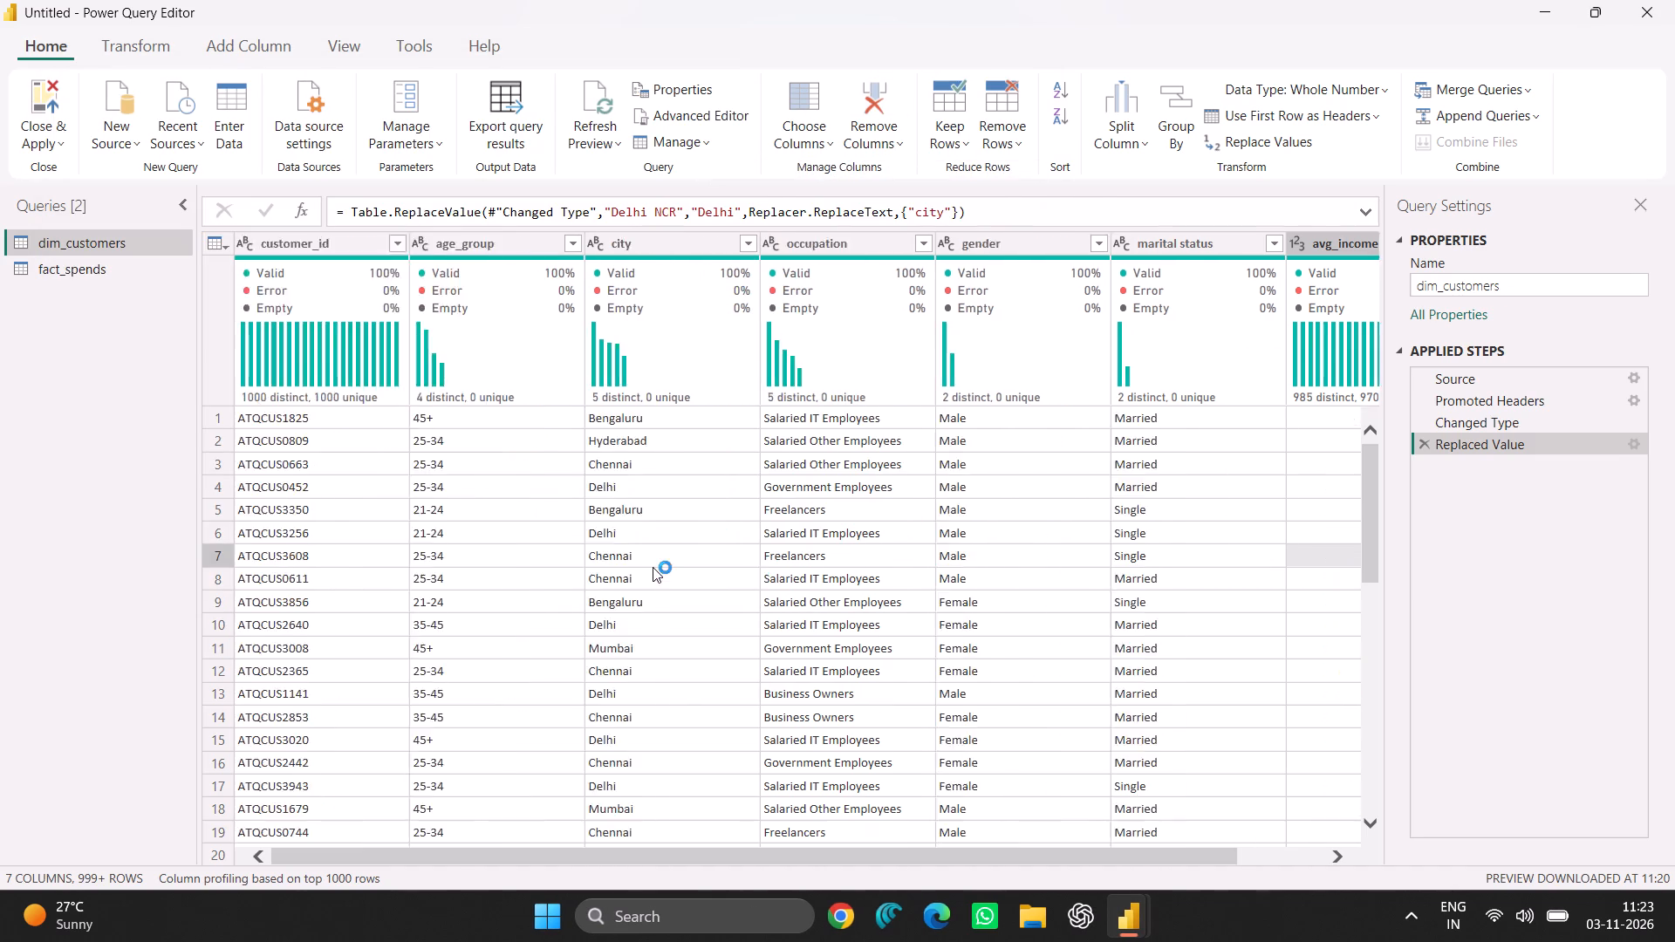
scroll(653, 567, right, 11)
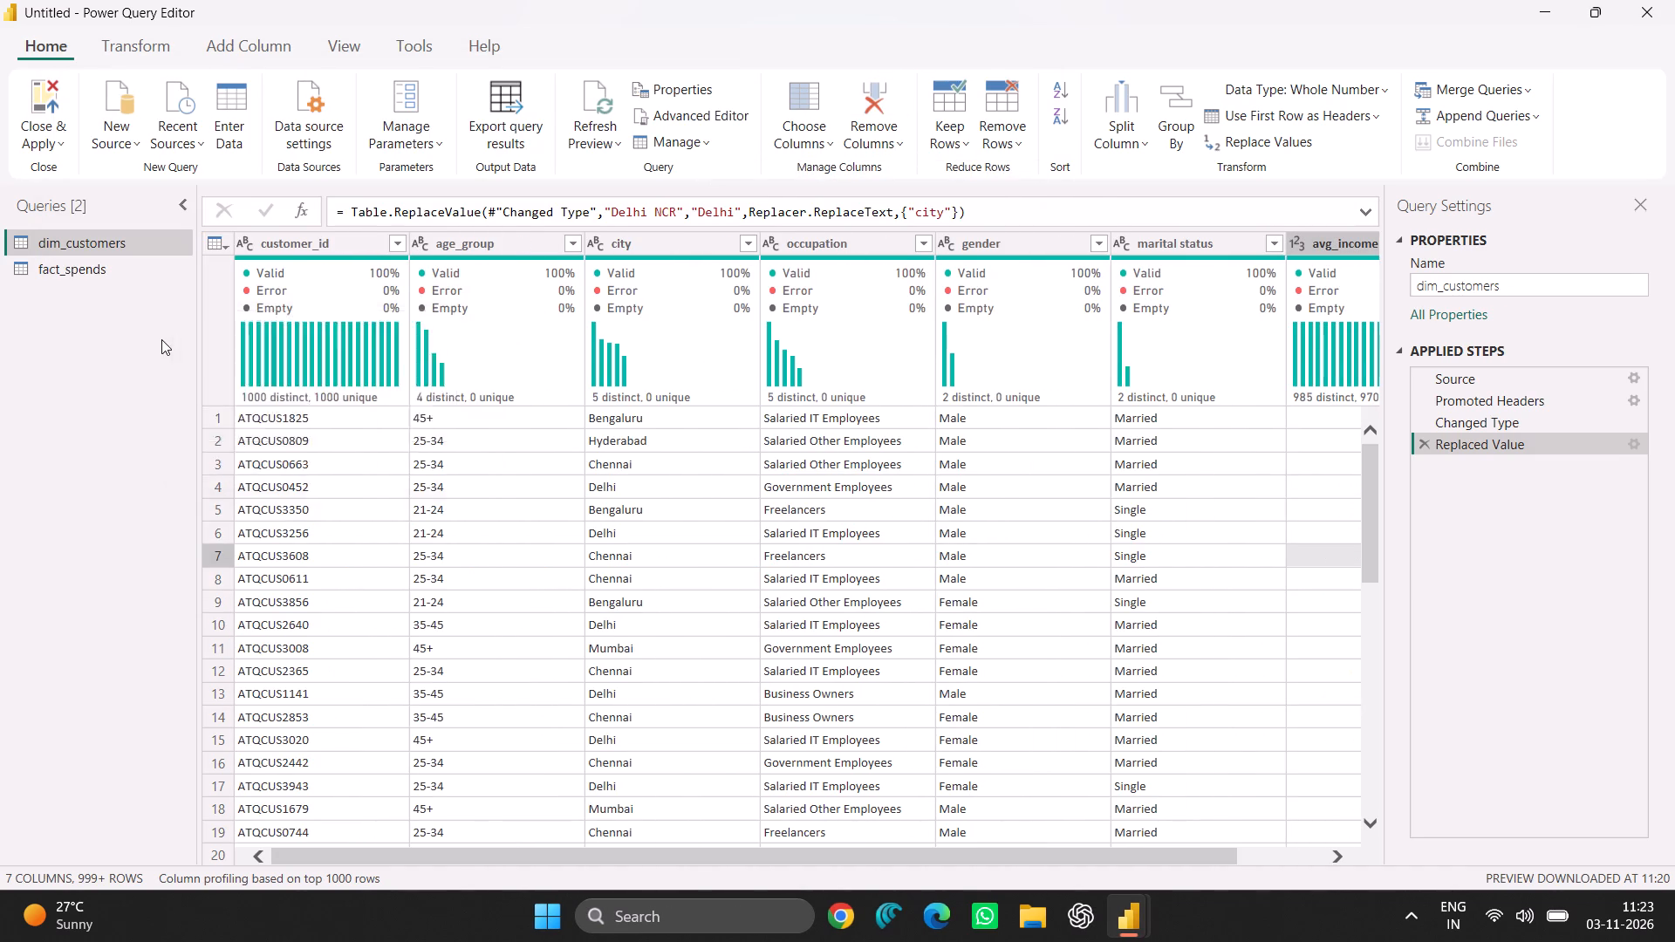
click(130, 345)
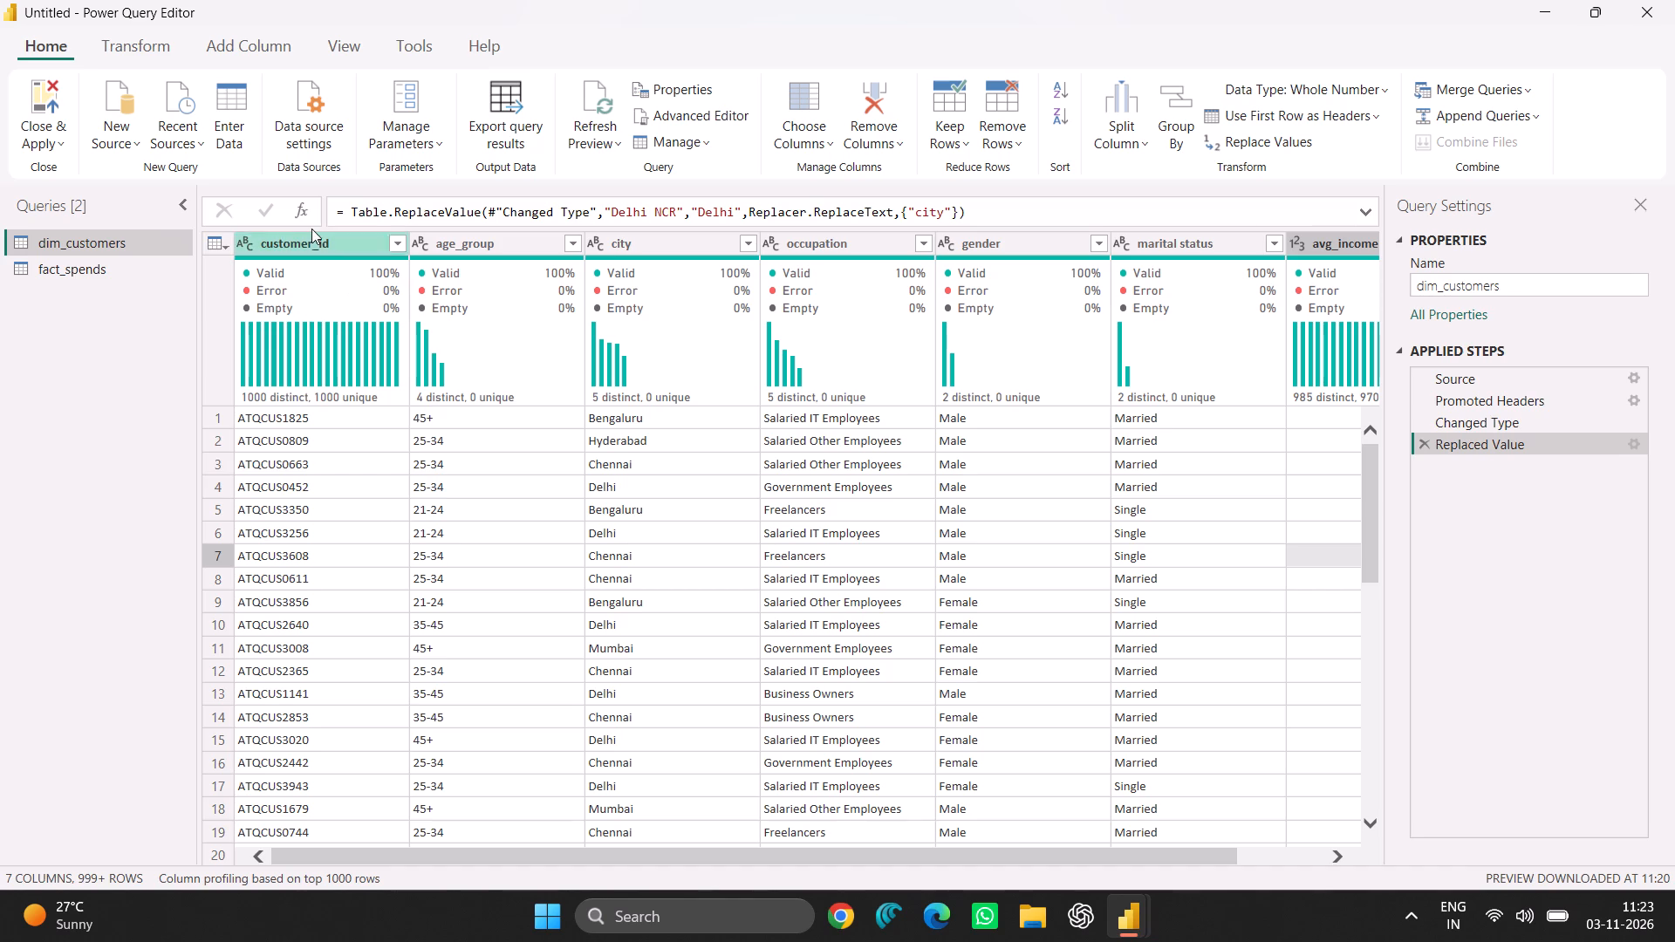
scroll(444, 320, left, 2)
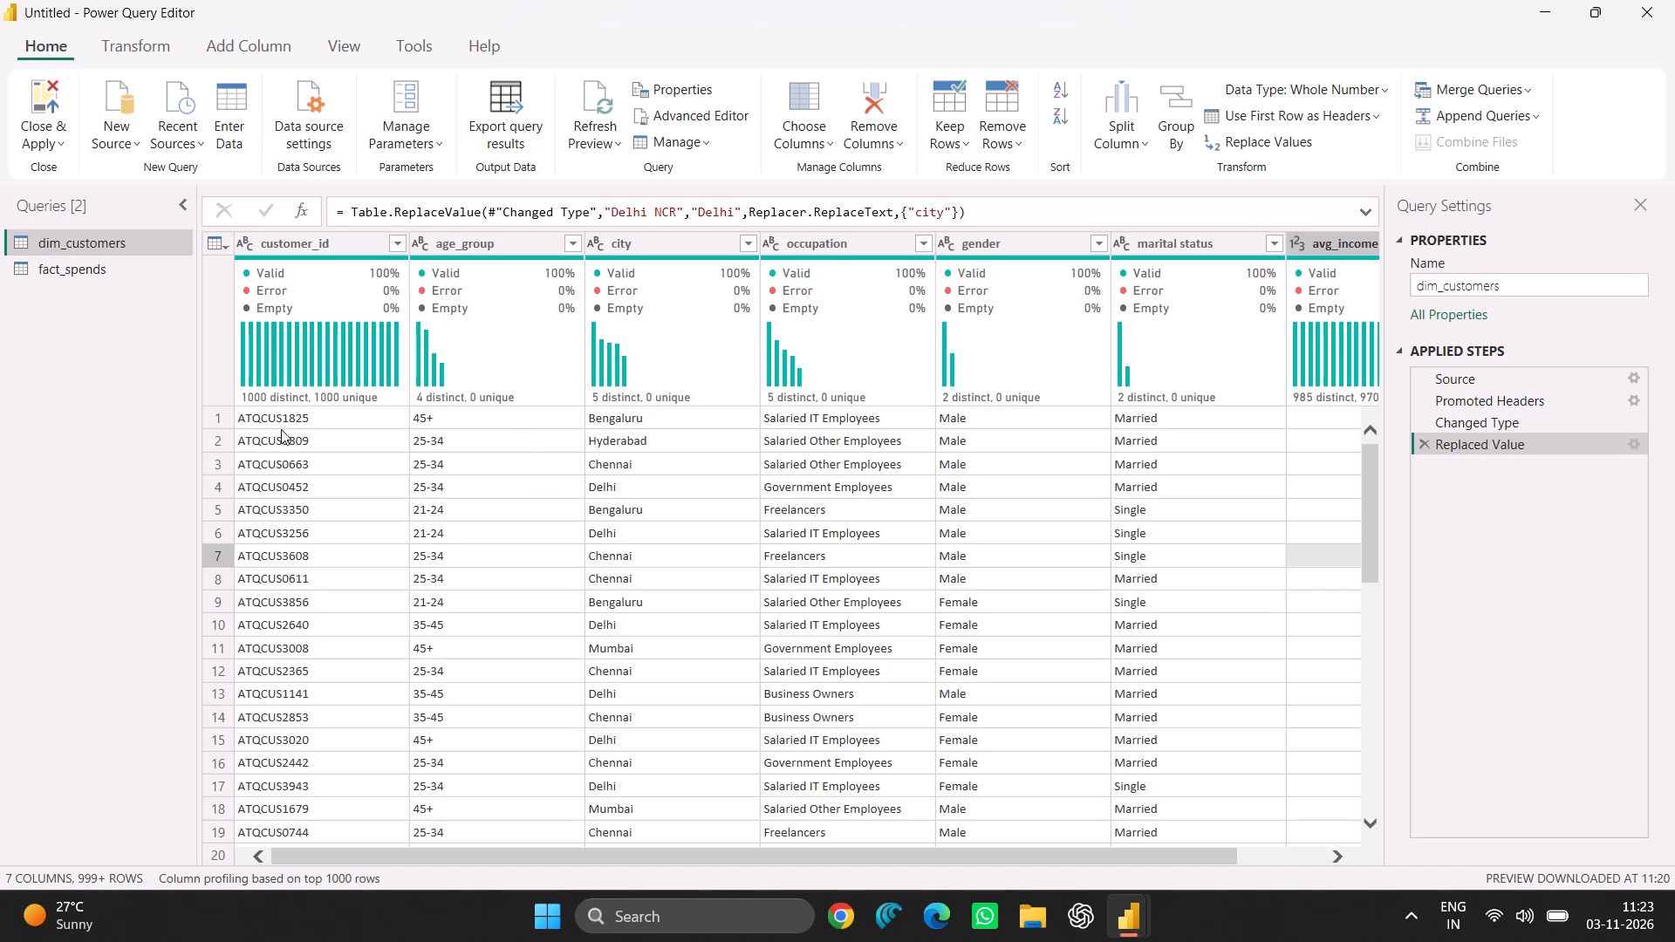
scroll(286, 422, down, 1)
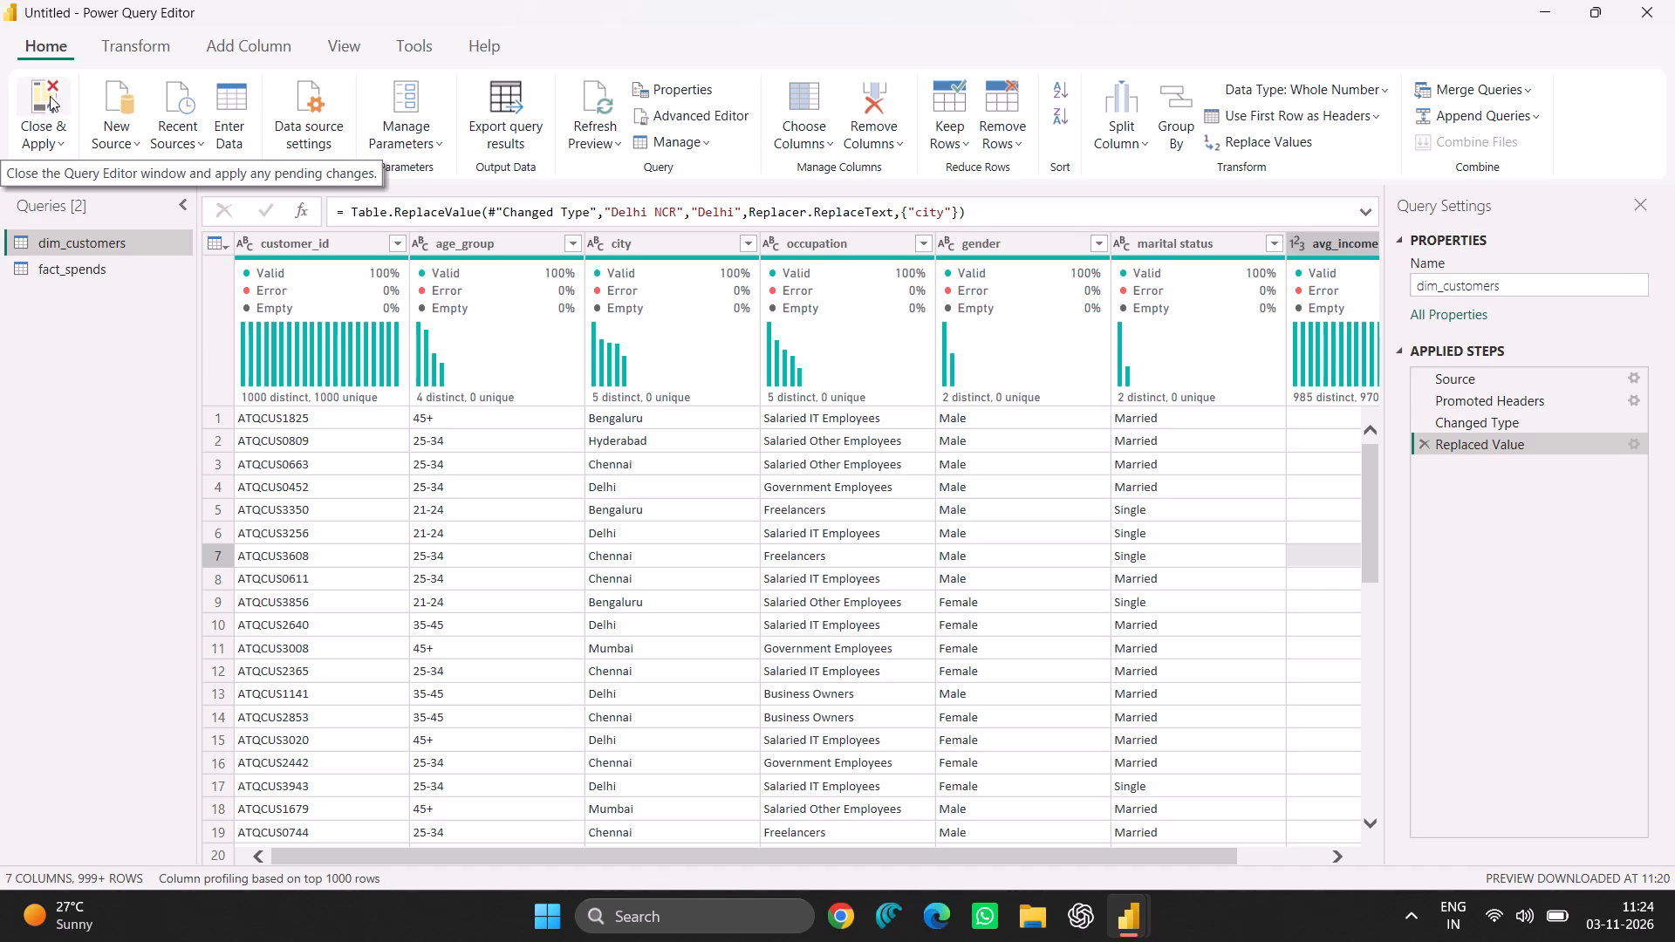
Close the query editor and apply the pending query changes to the report.
click(48, 100)
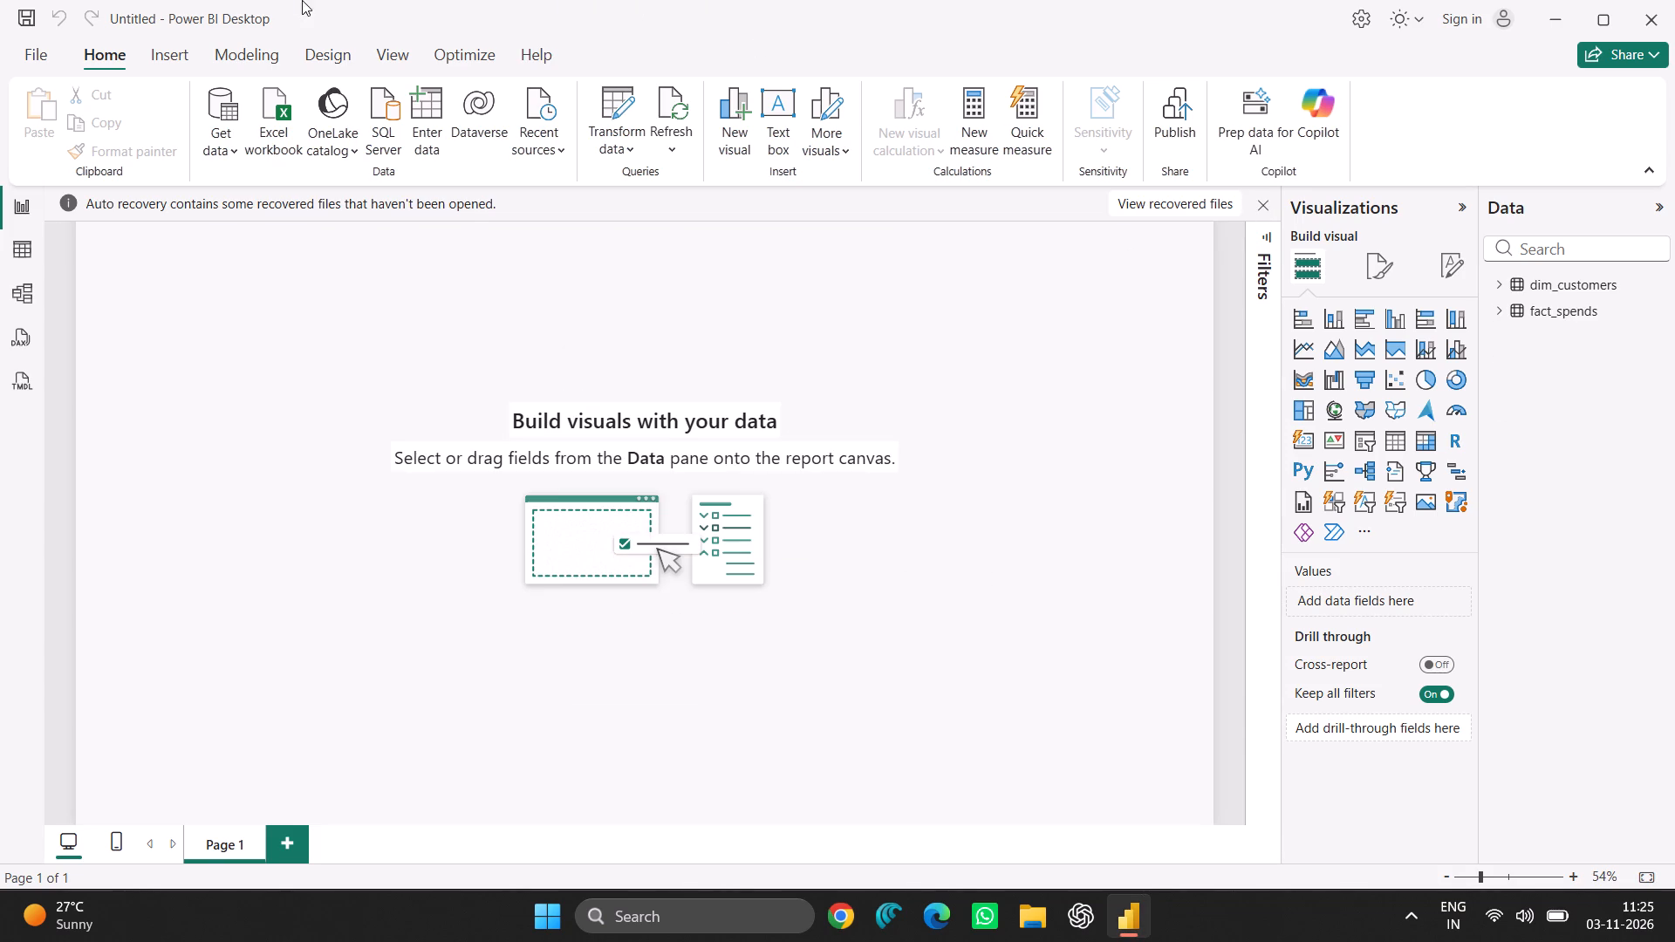
In the model diagram, move the fact_spends table farther away from dim_customers.
click(23, 290)
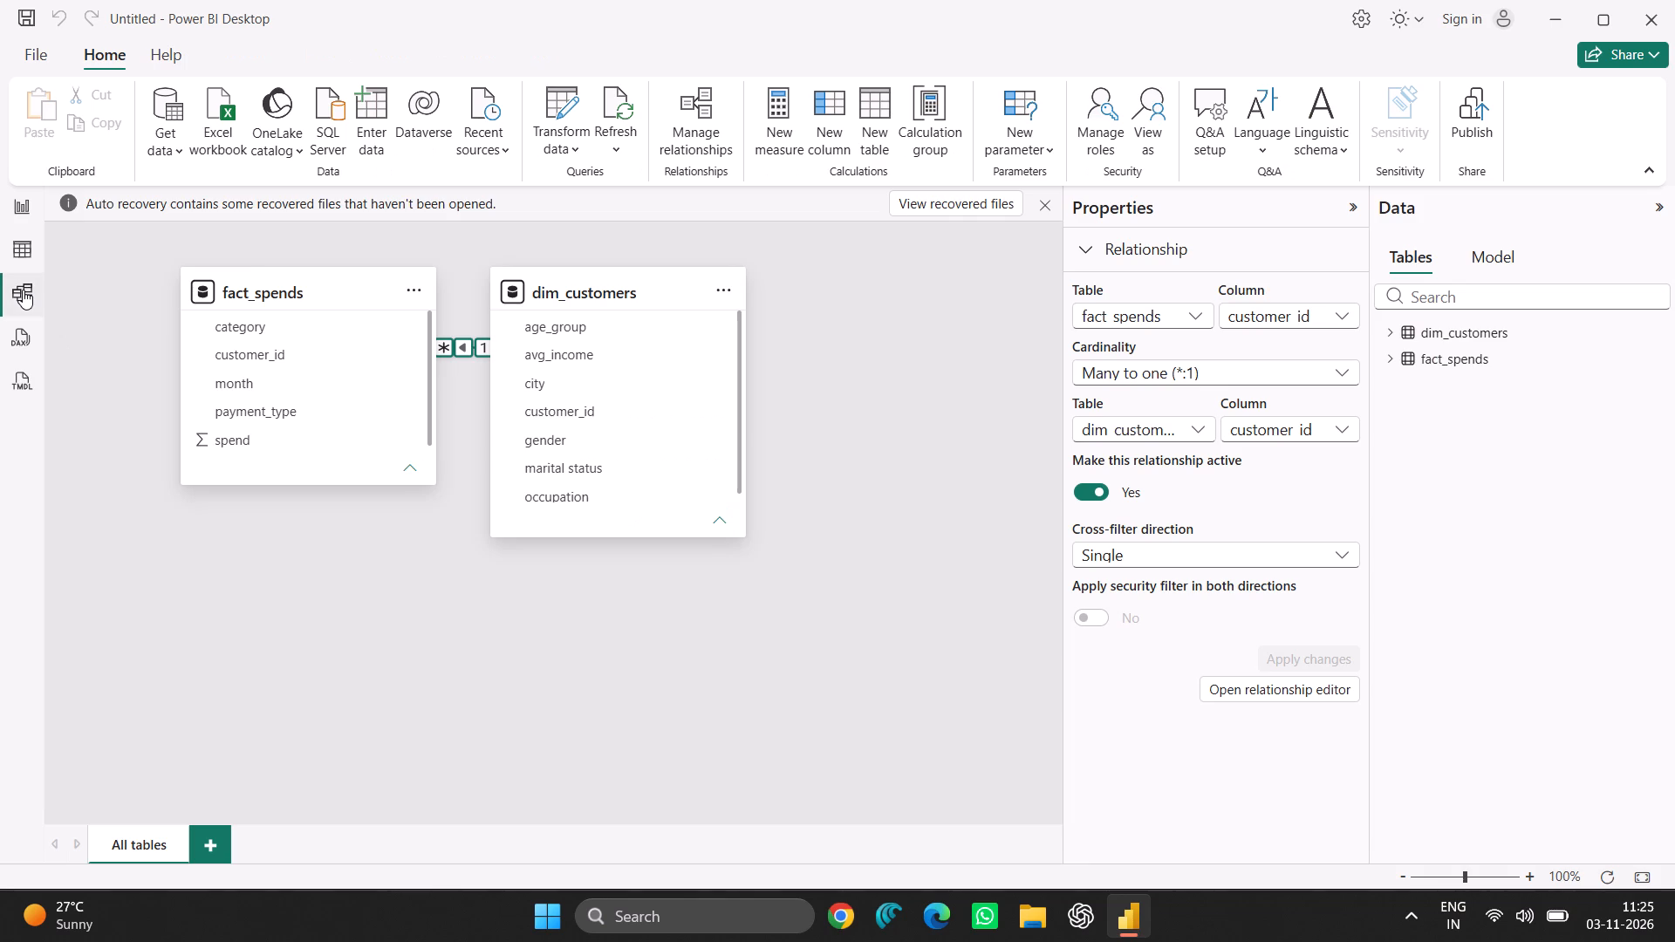
drag(318, 280, 249, 350)
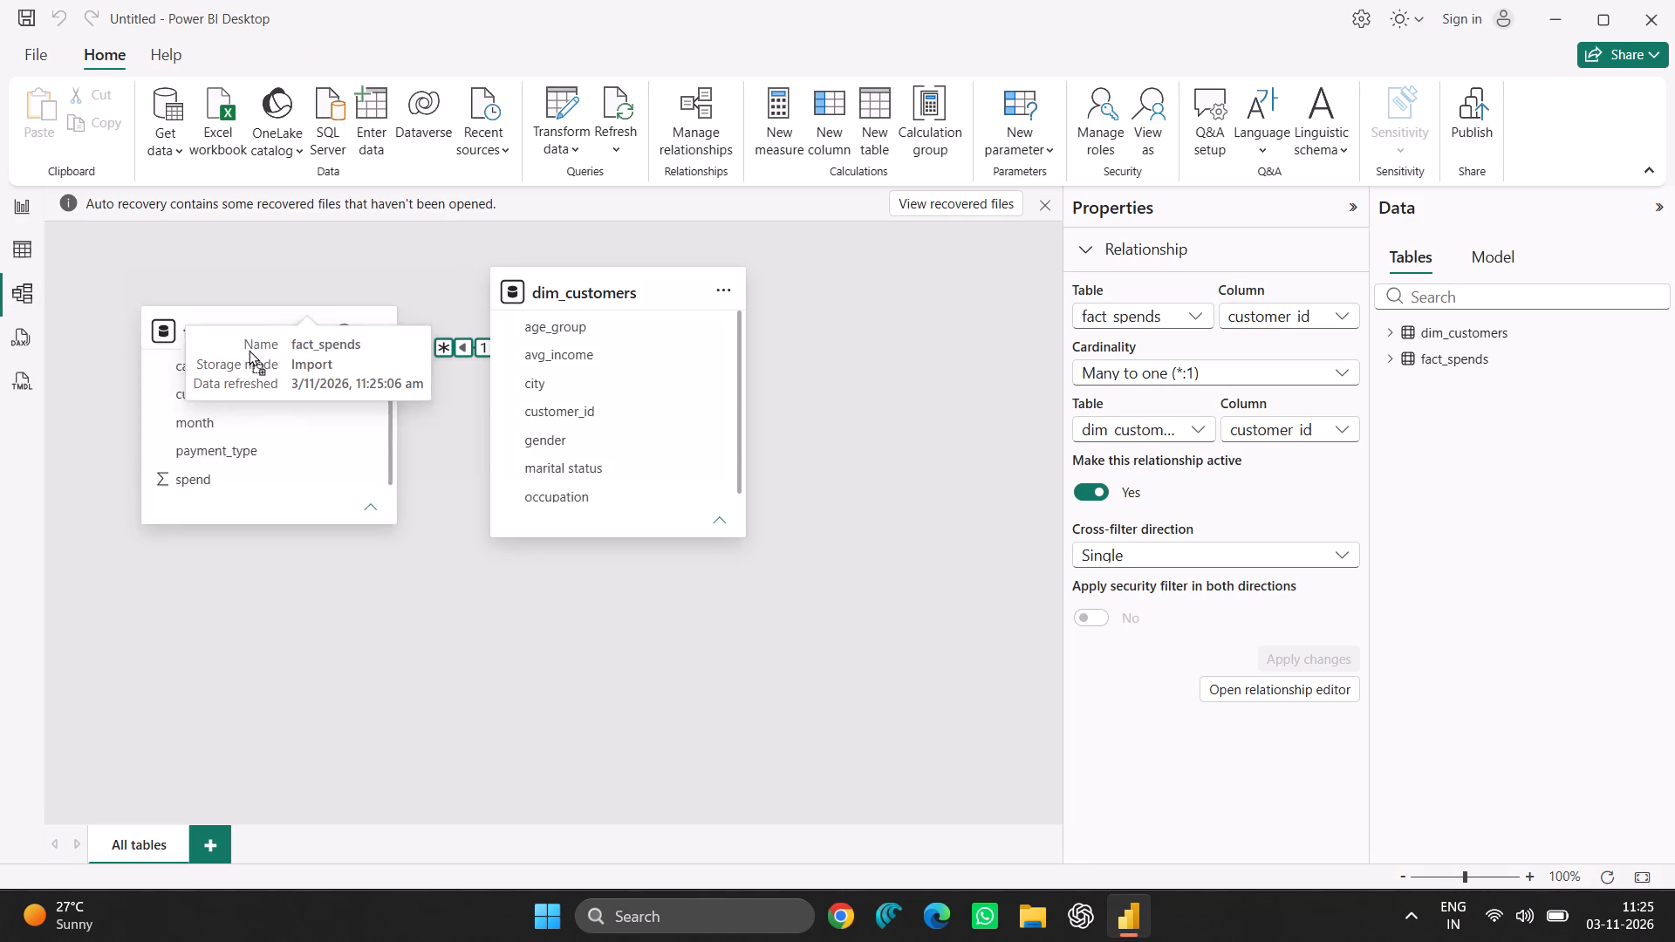
In the model diagram, move the fact_spends table below and to the left of dim_customers.
drag(249, 350, 195, 506)
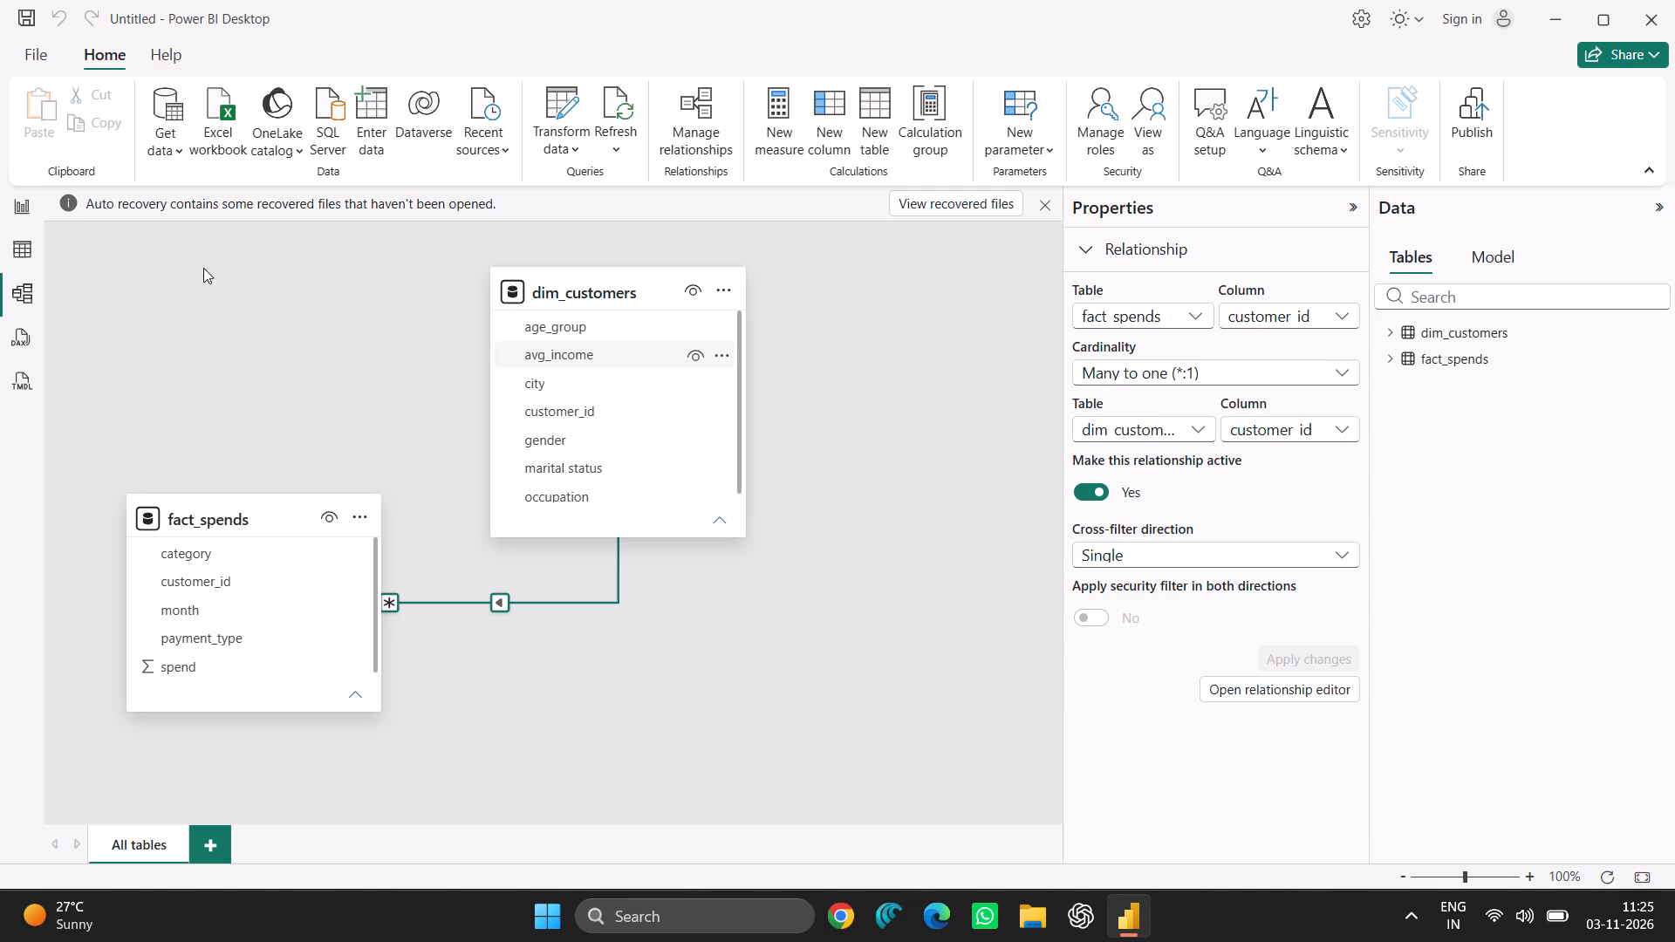
In the table view, add a new calculated table and leave its default definition without an expression.
click(24, 206)
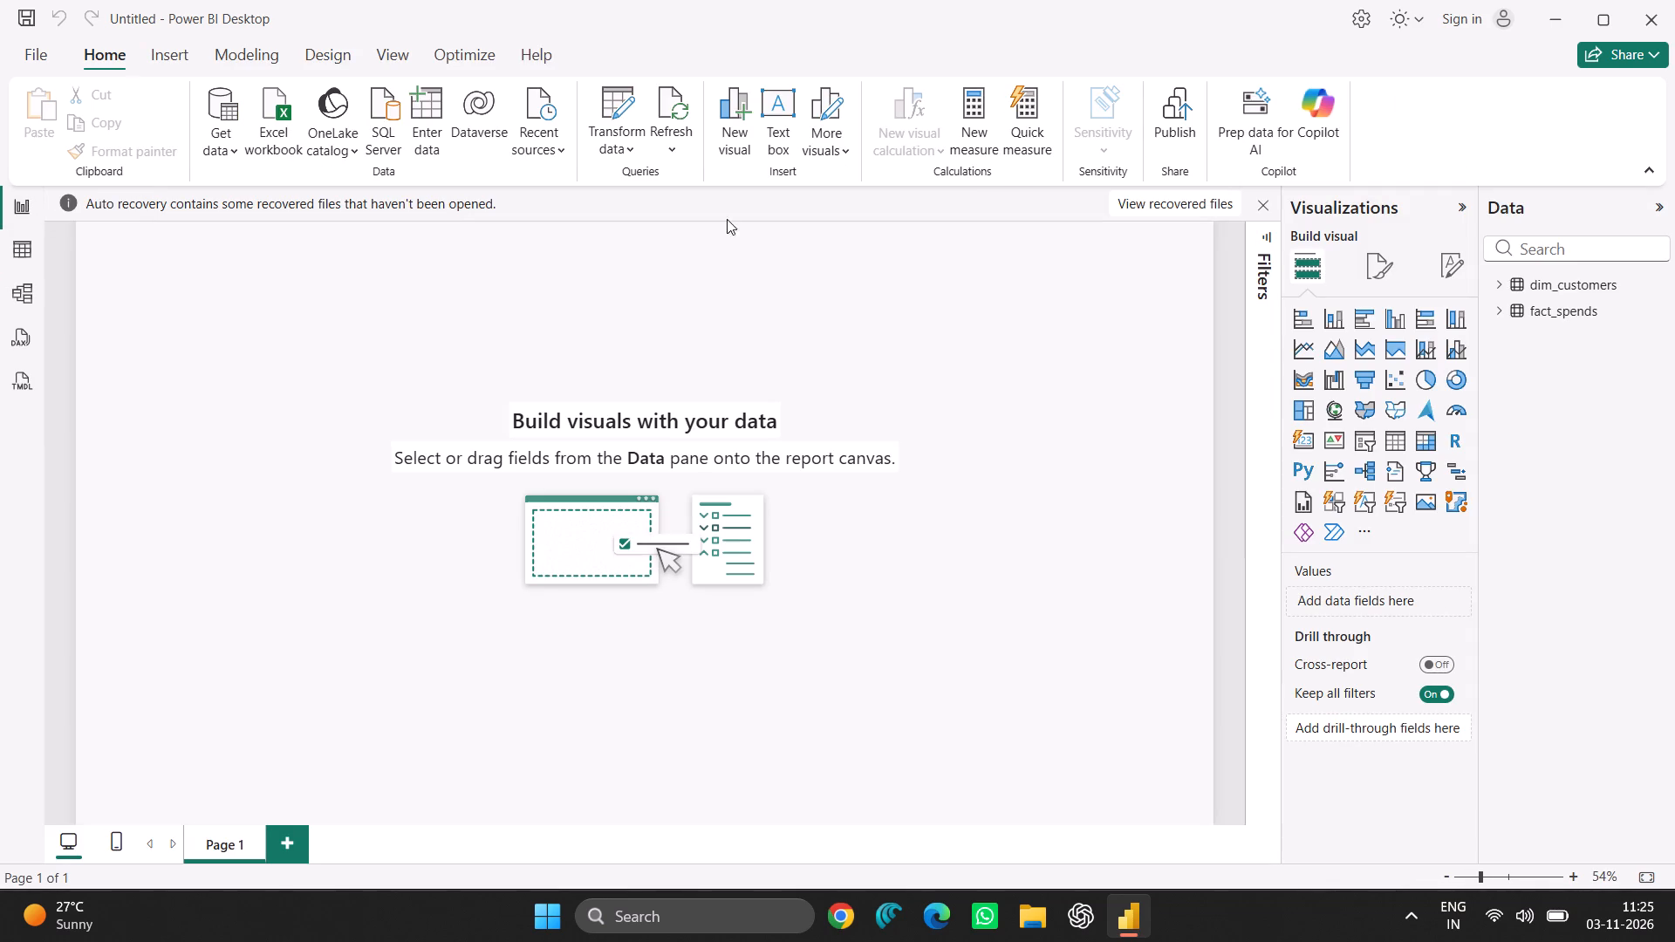
click(1530, 439)
click(16, 257)
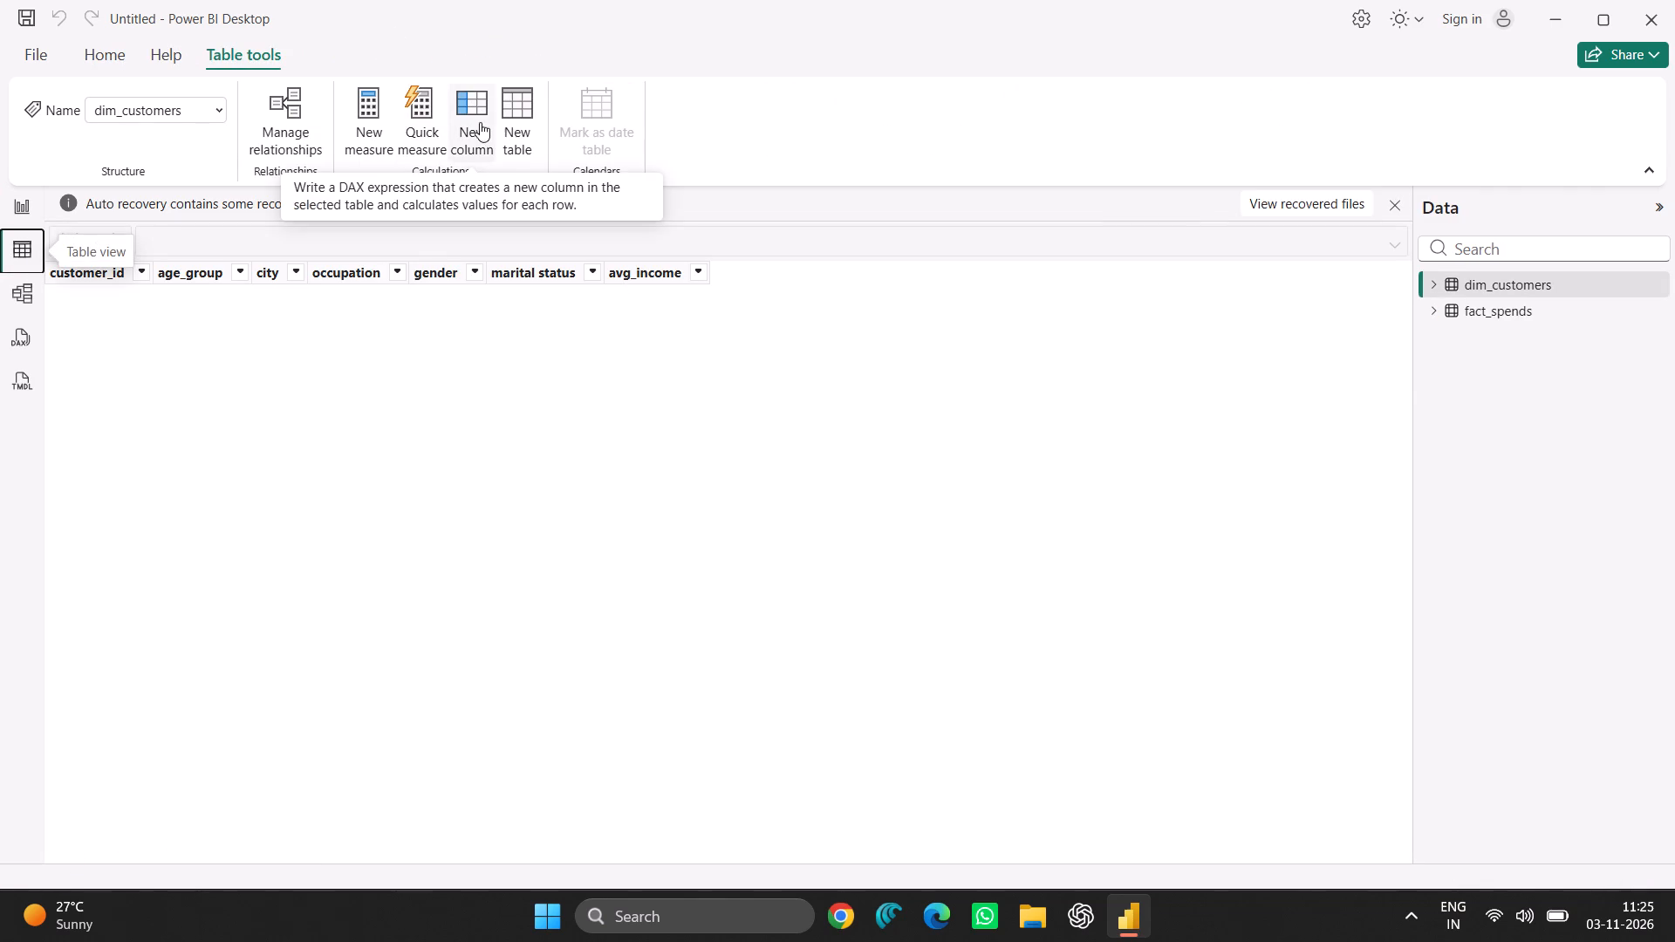
click(517, 121)
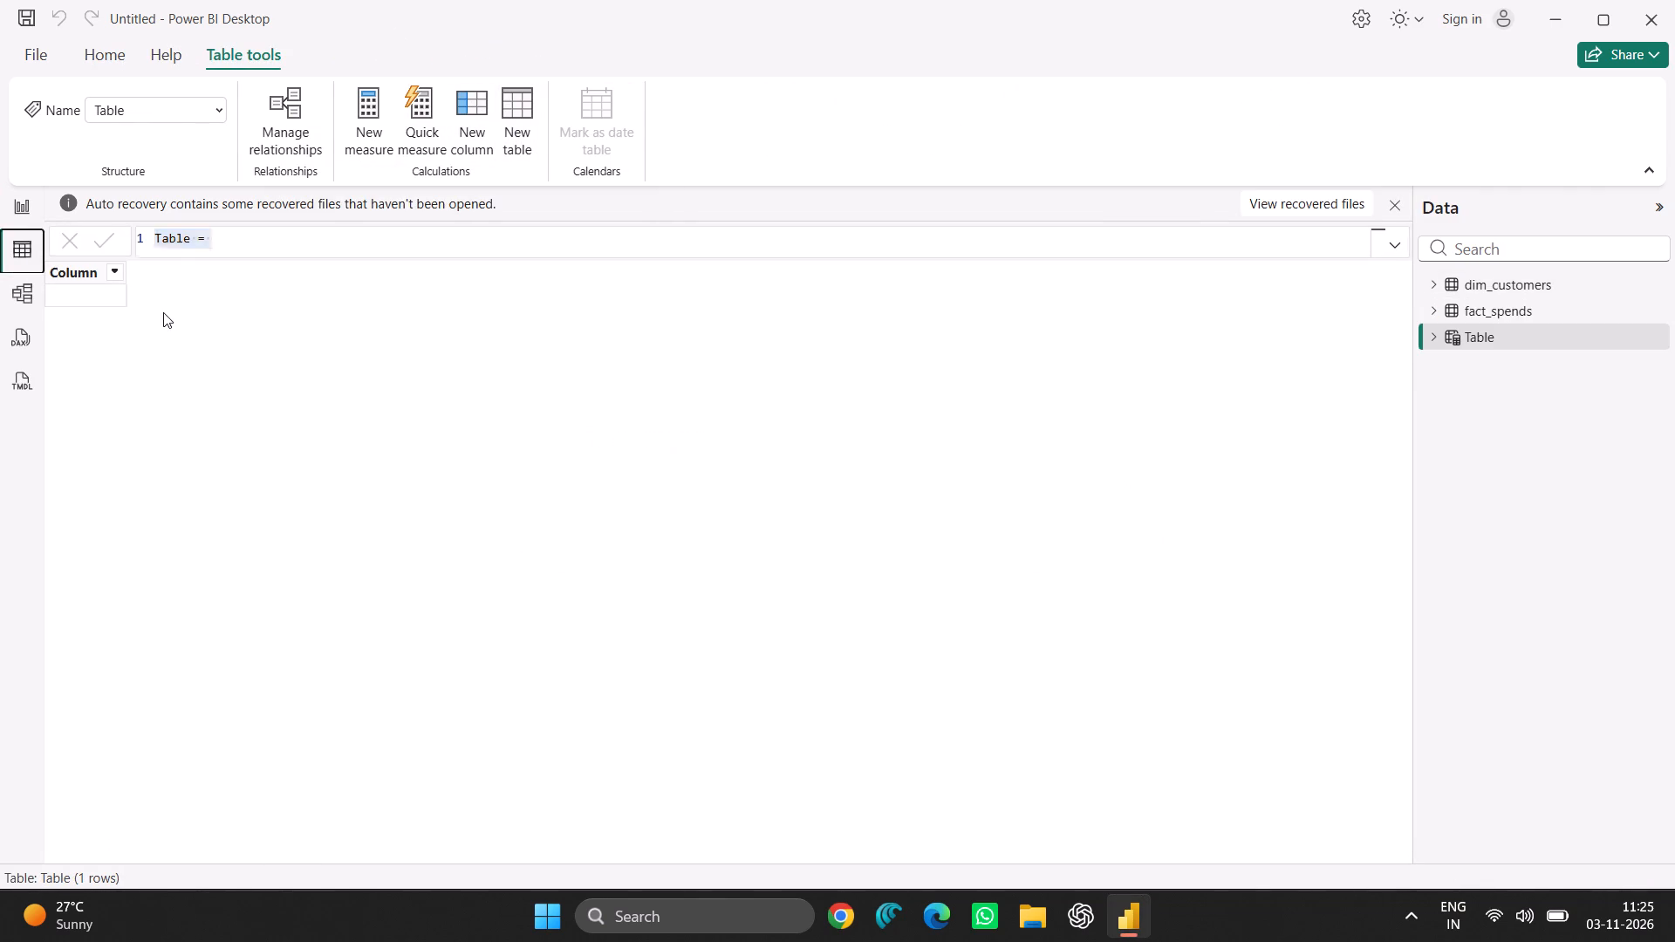
key(Return)
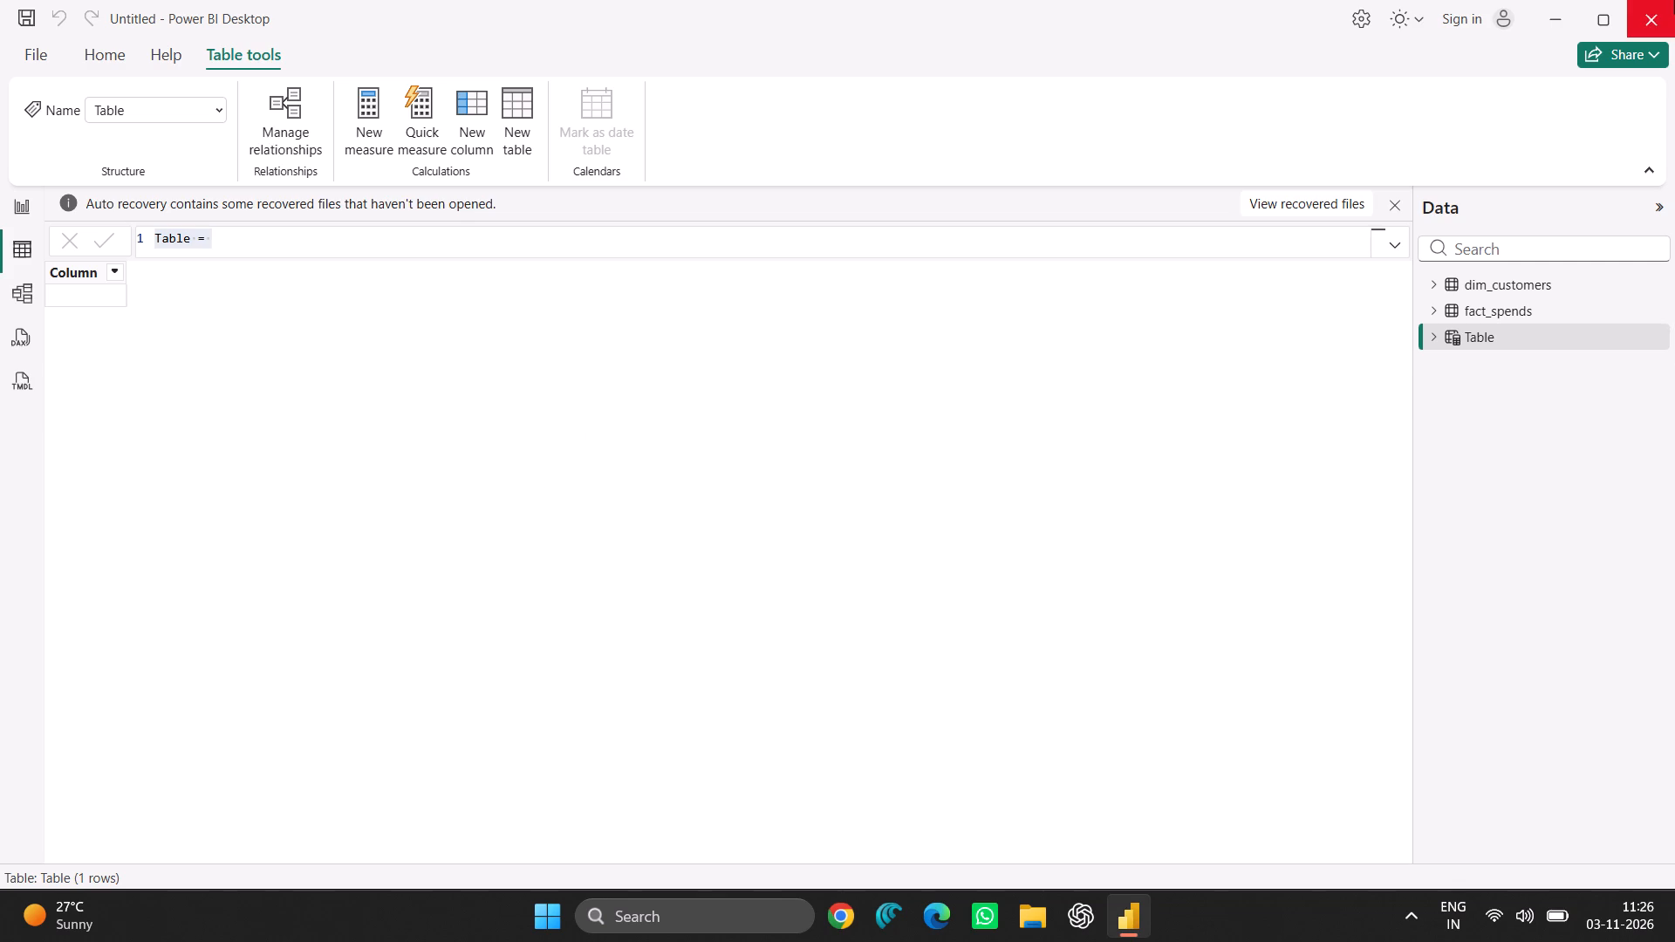
Start a new measure in the newly added table and name it Total Customer.
click(1500, 344)
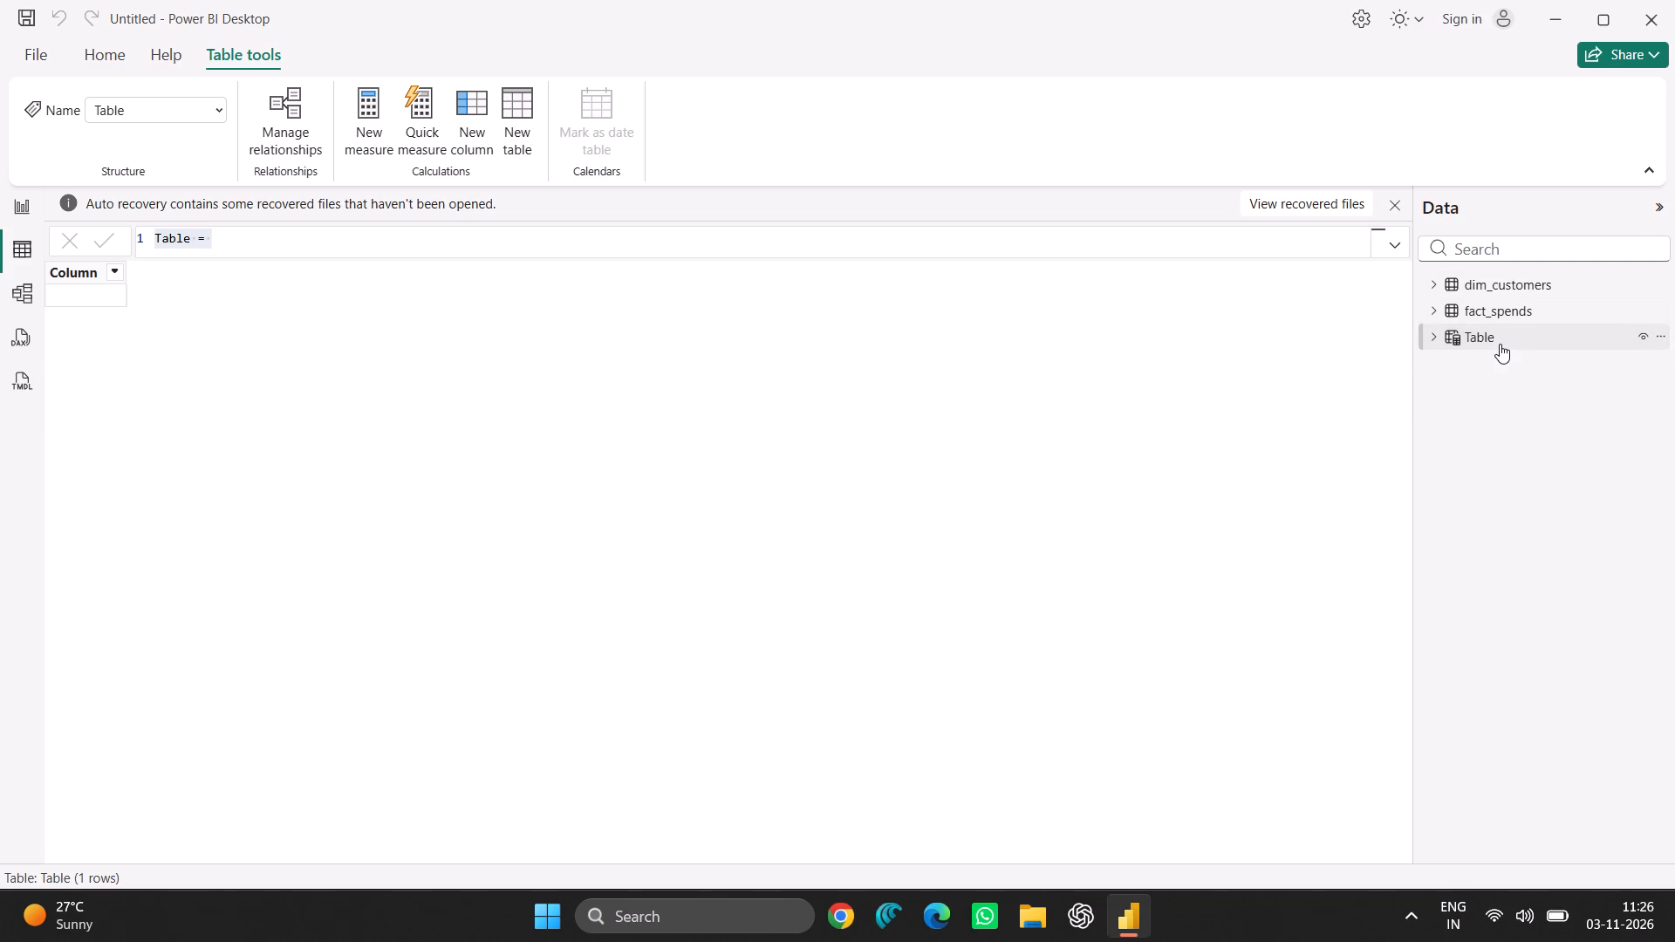
click(1500, 336)
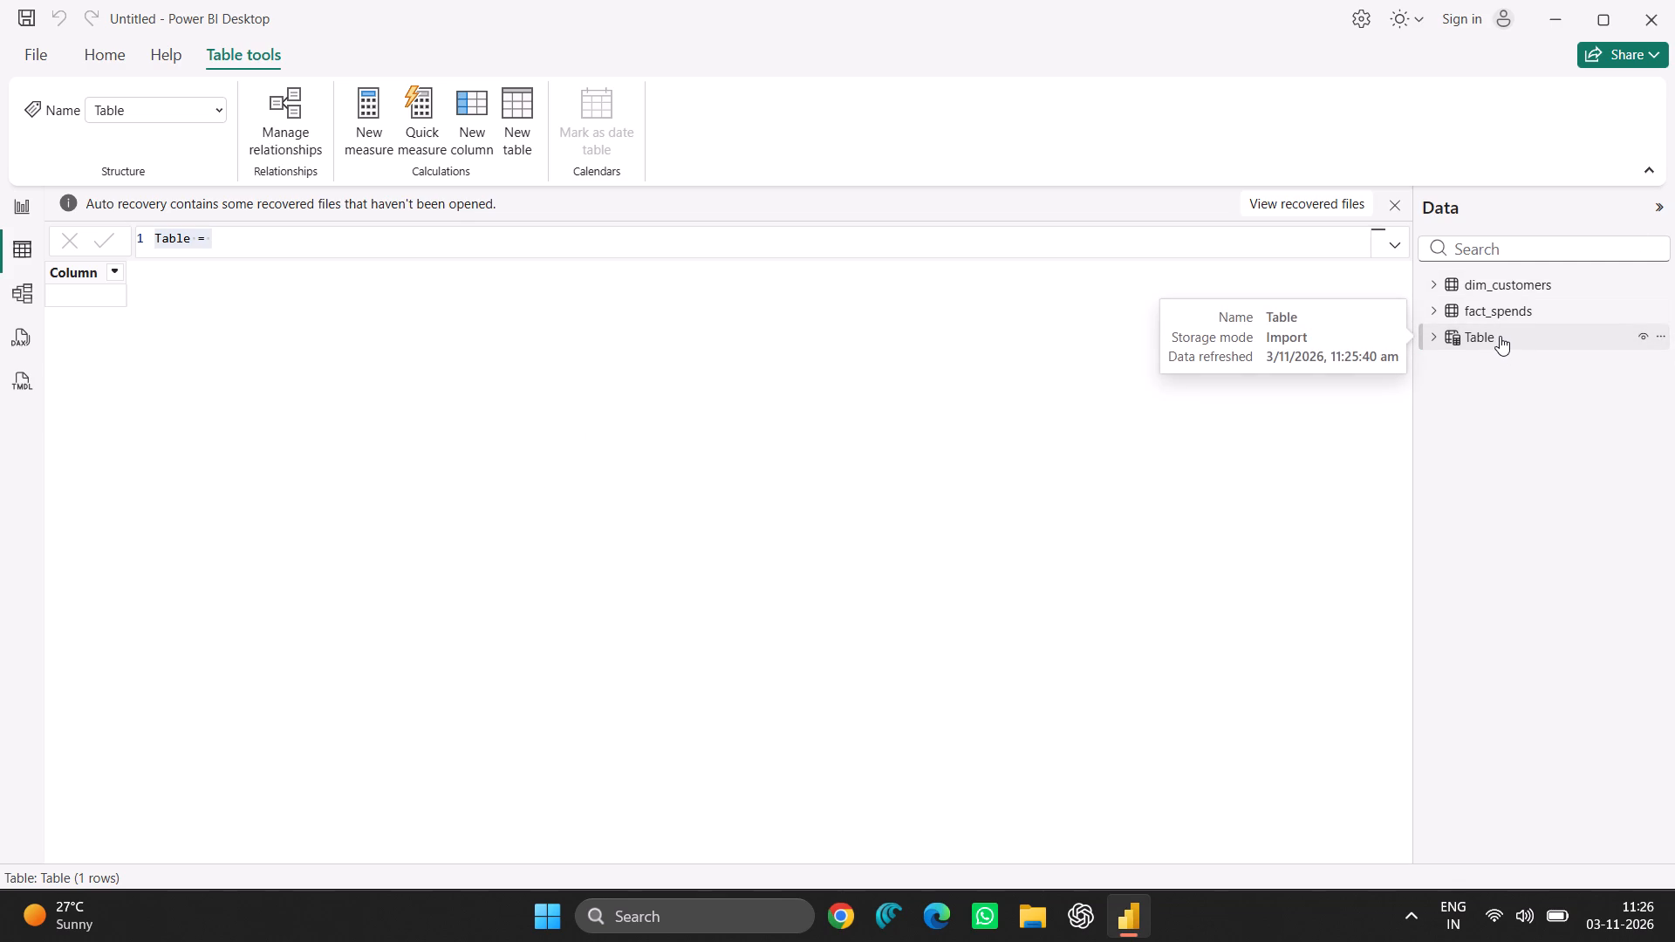
click(1433, 330)
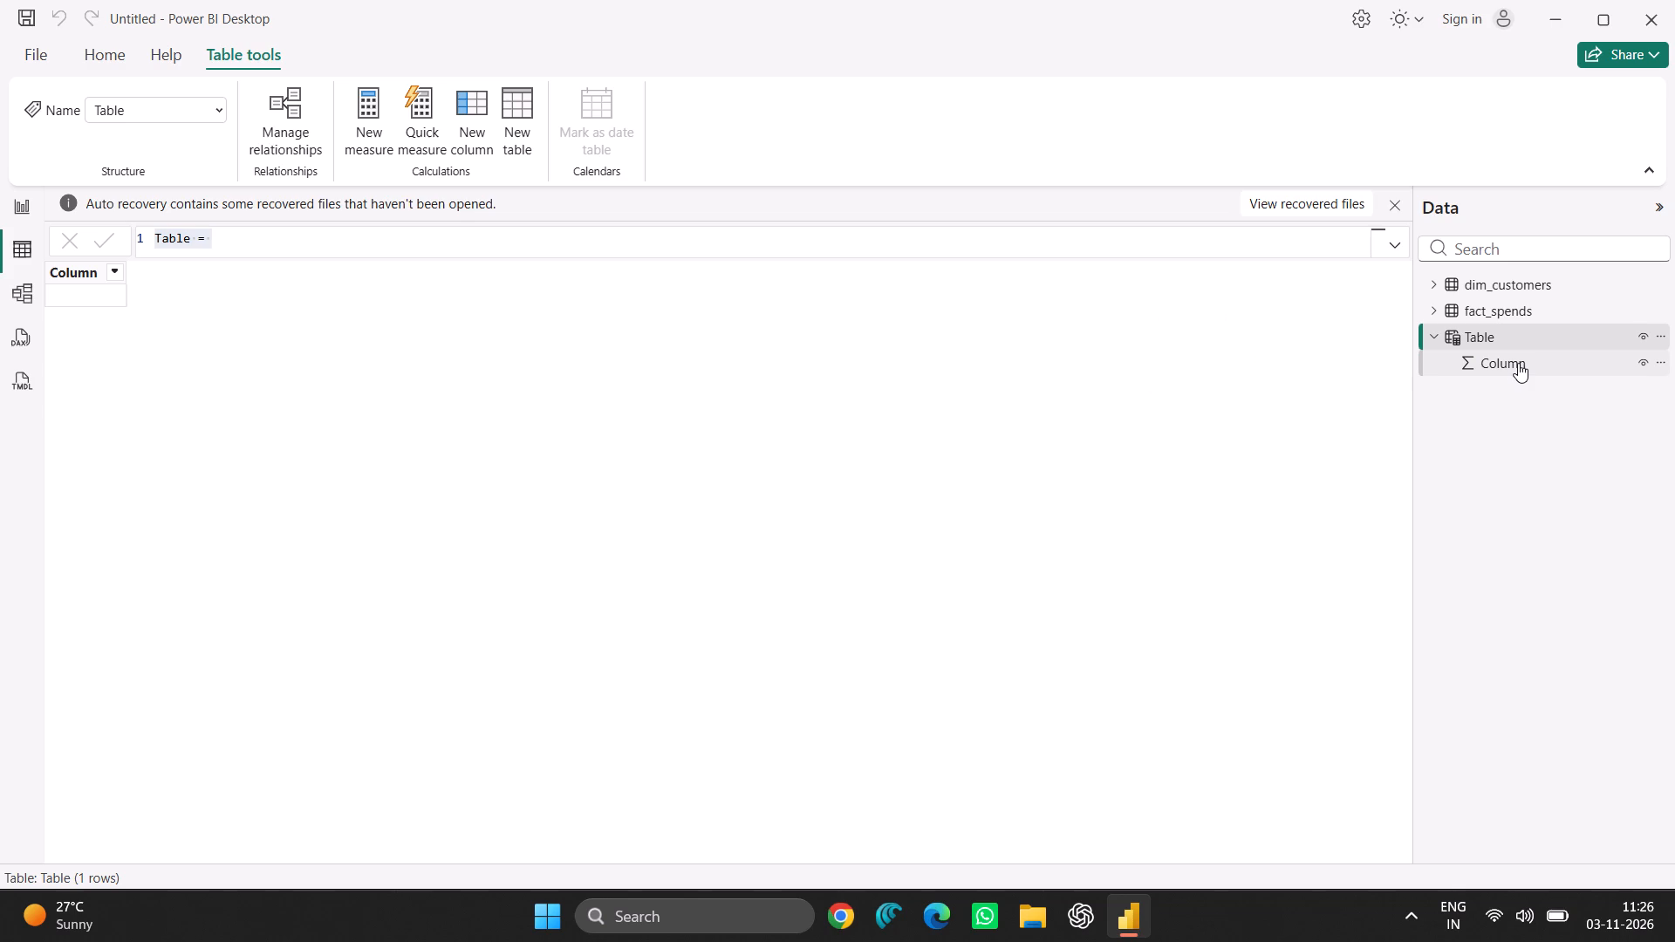
right_click(1517, 367)
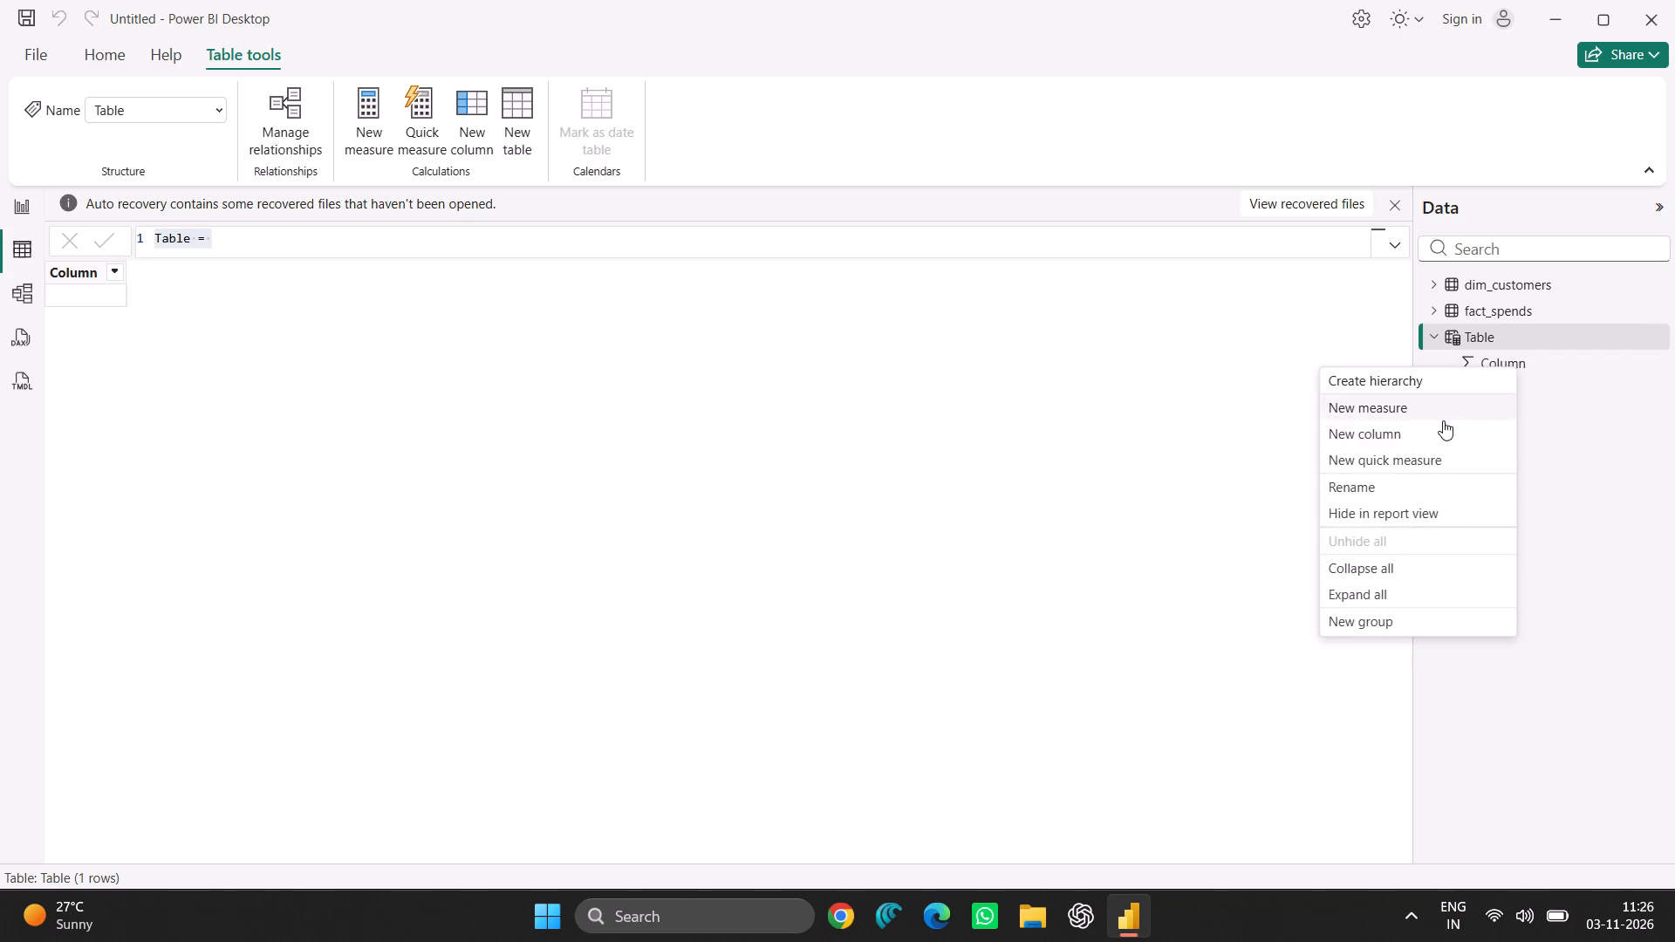
click(1427, 405)
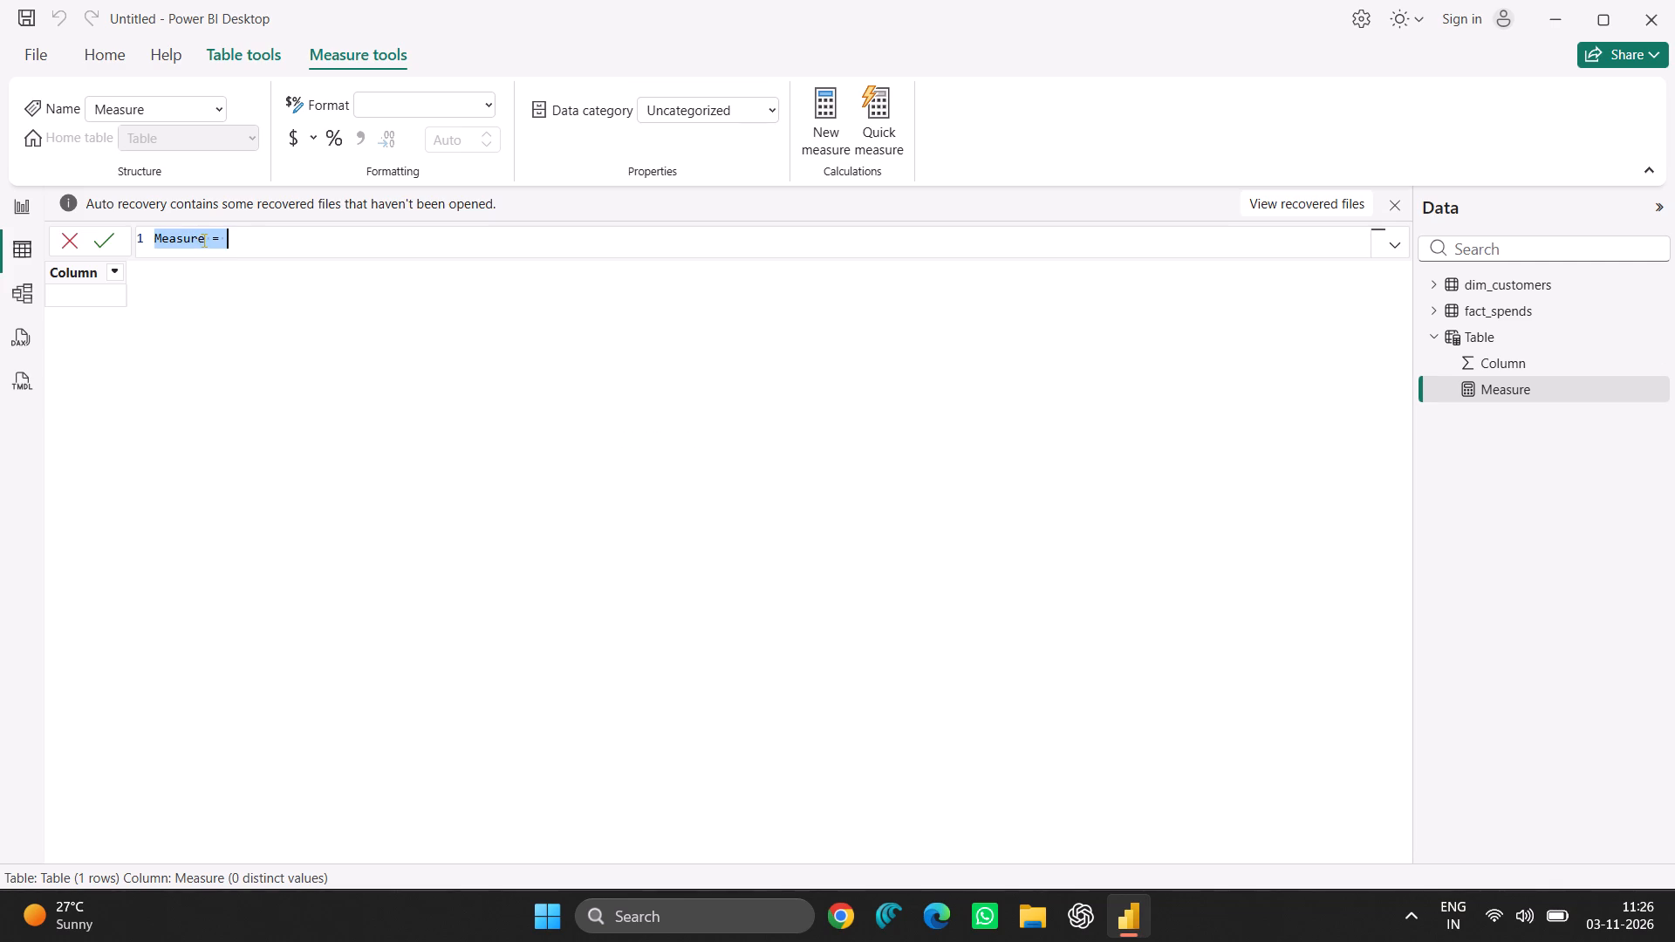
click(202, 239)
key(BackSpace)
key(BackSpace)
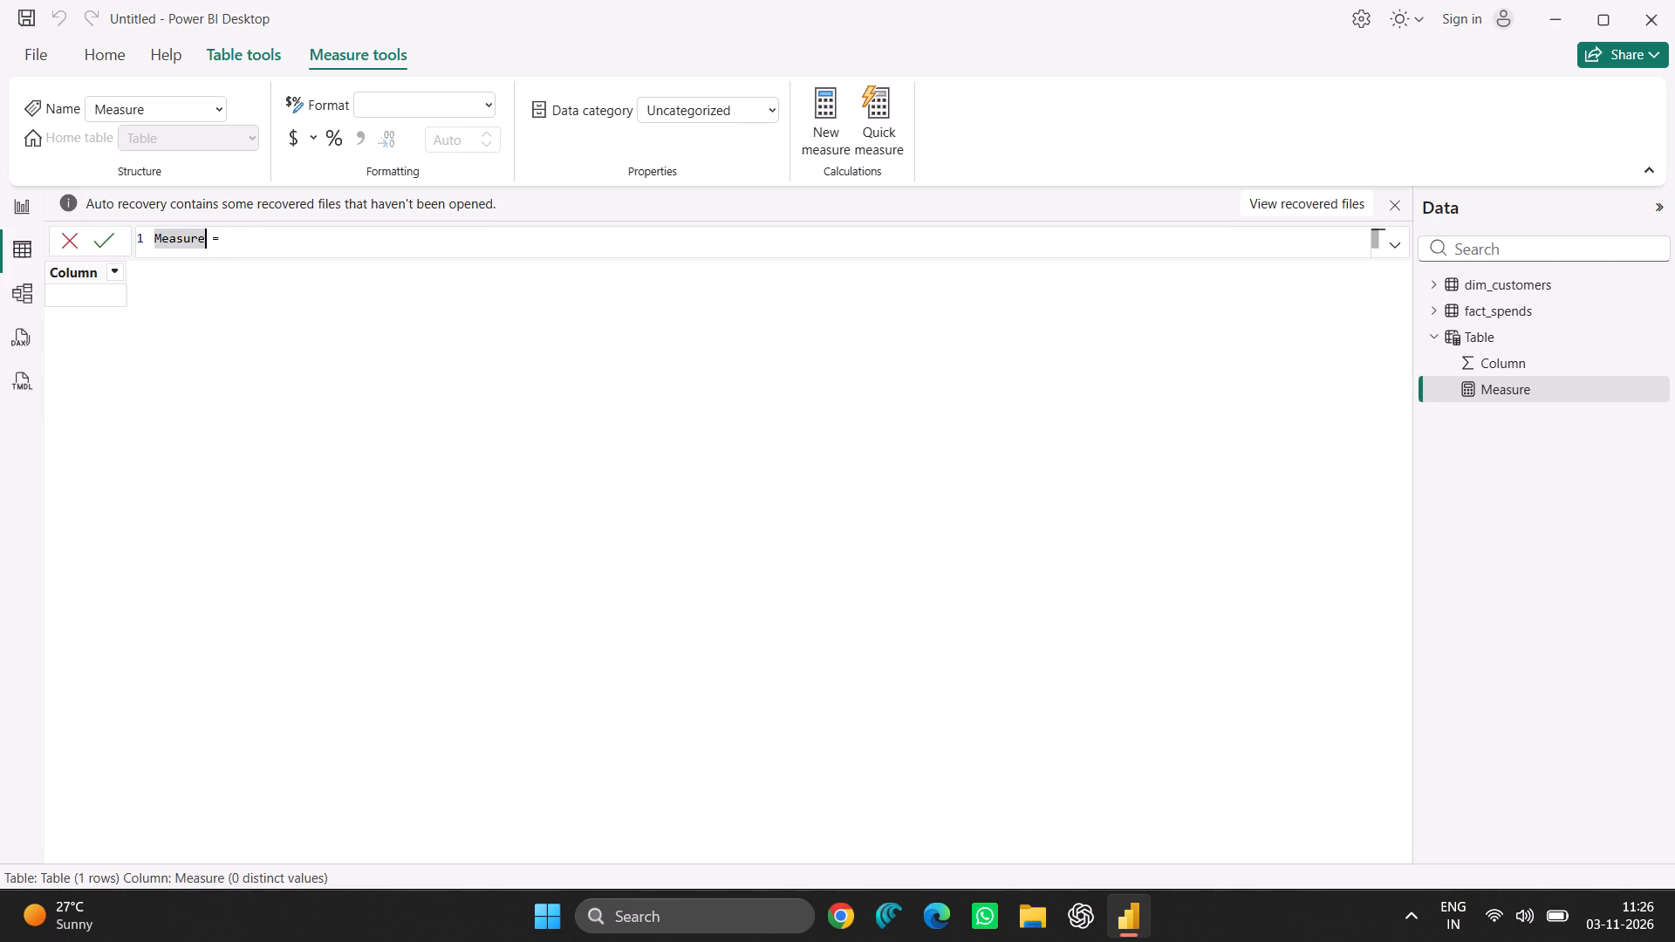
key(BackSpace)
key(BackSpace)
key(BackSpace)
key(BackSpace)
key(BackSpace)
key(BackSpace)
key(BackSpace)
key(BackSpace)
key(BackSpace)
key(BackSpace)
key(BackSpace)
key(BackSpace)
key(BackSpace)
key(BackSpace)
key(BackSpace)
key(BackSpace)
text(Tot)
key(a)
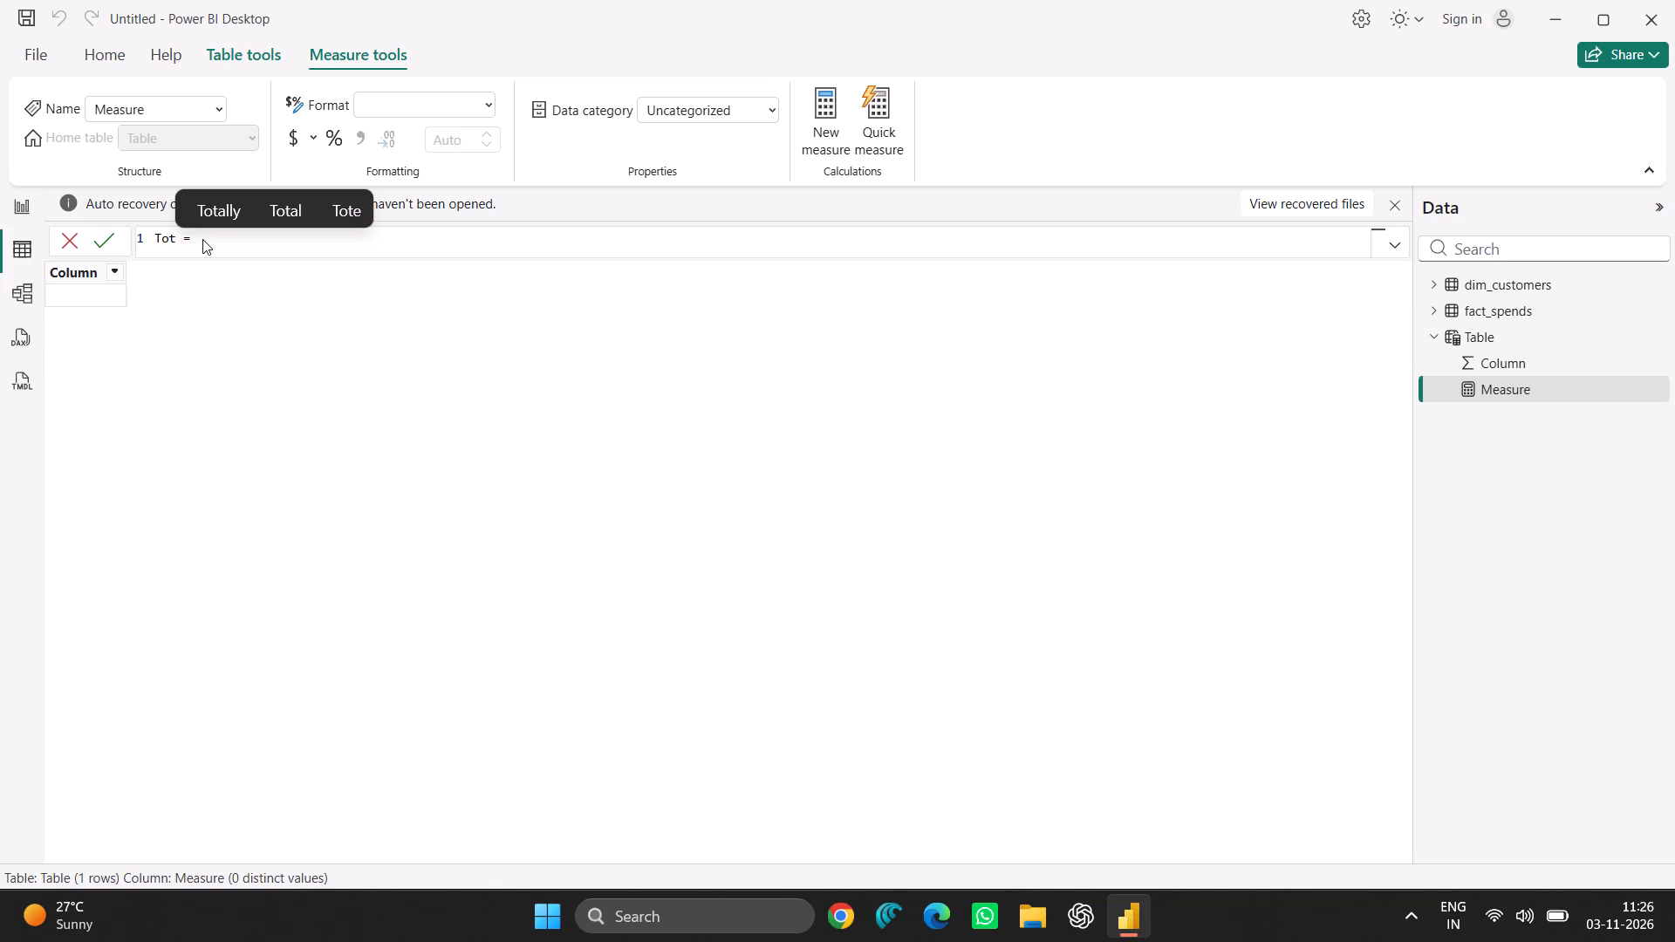
key(l)
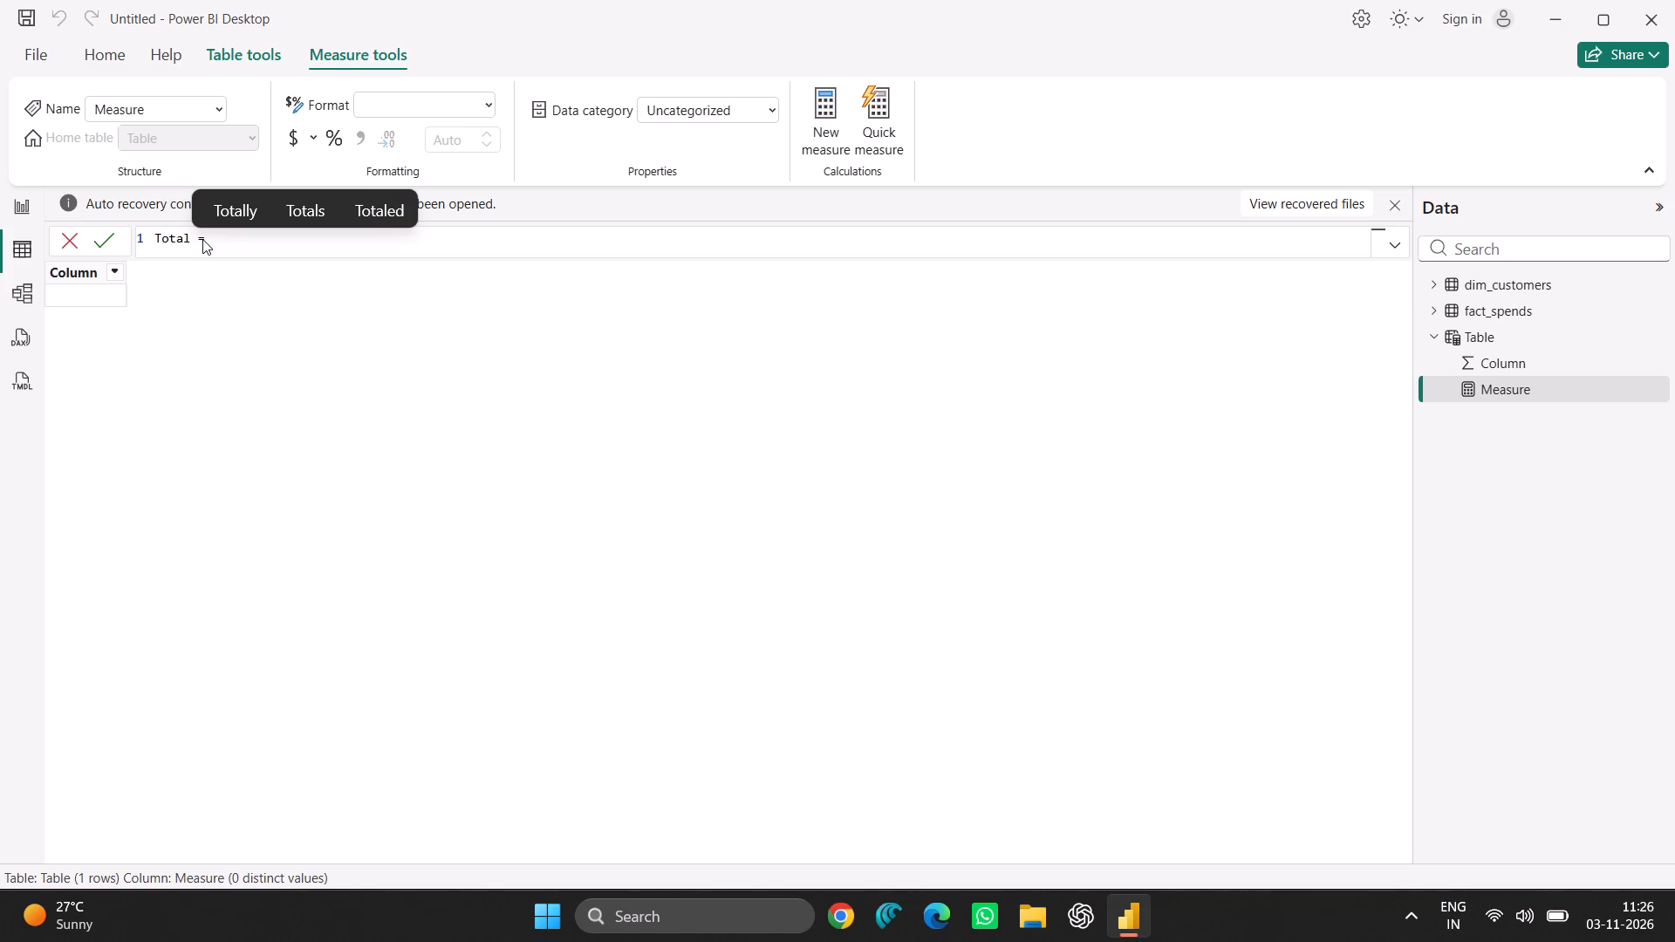
key(space)
text(Customer)
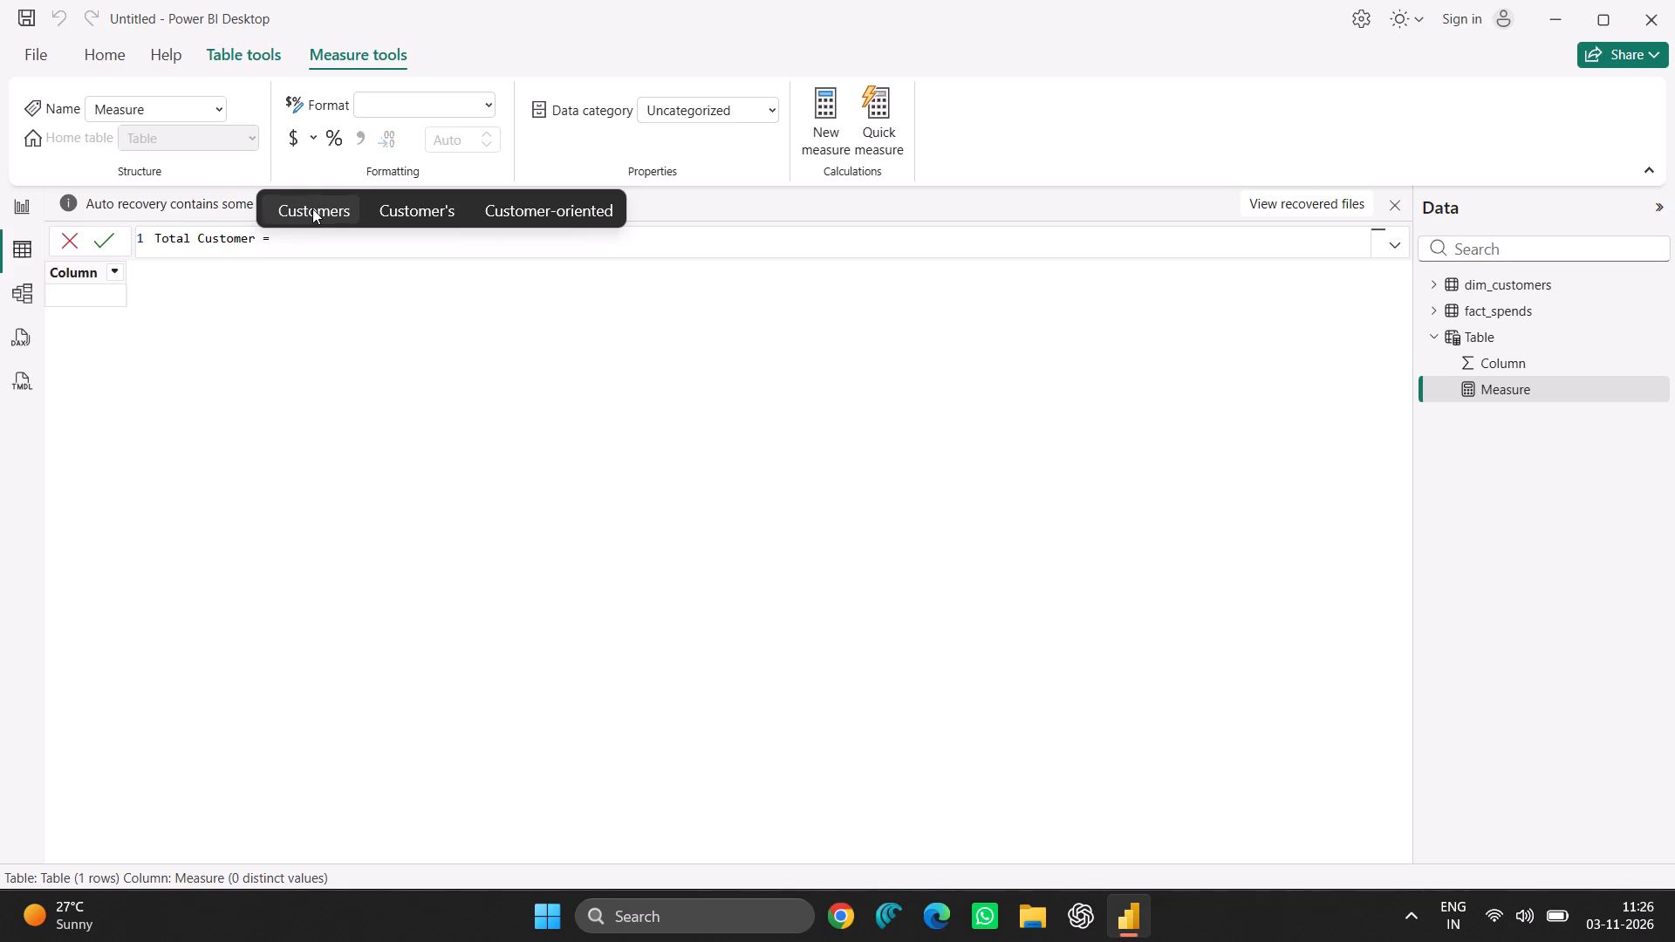
click(312, 208)
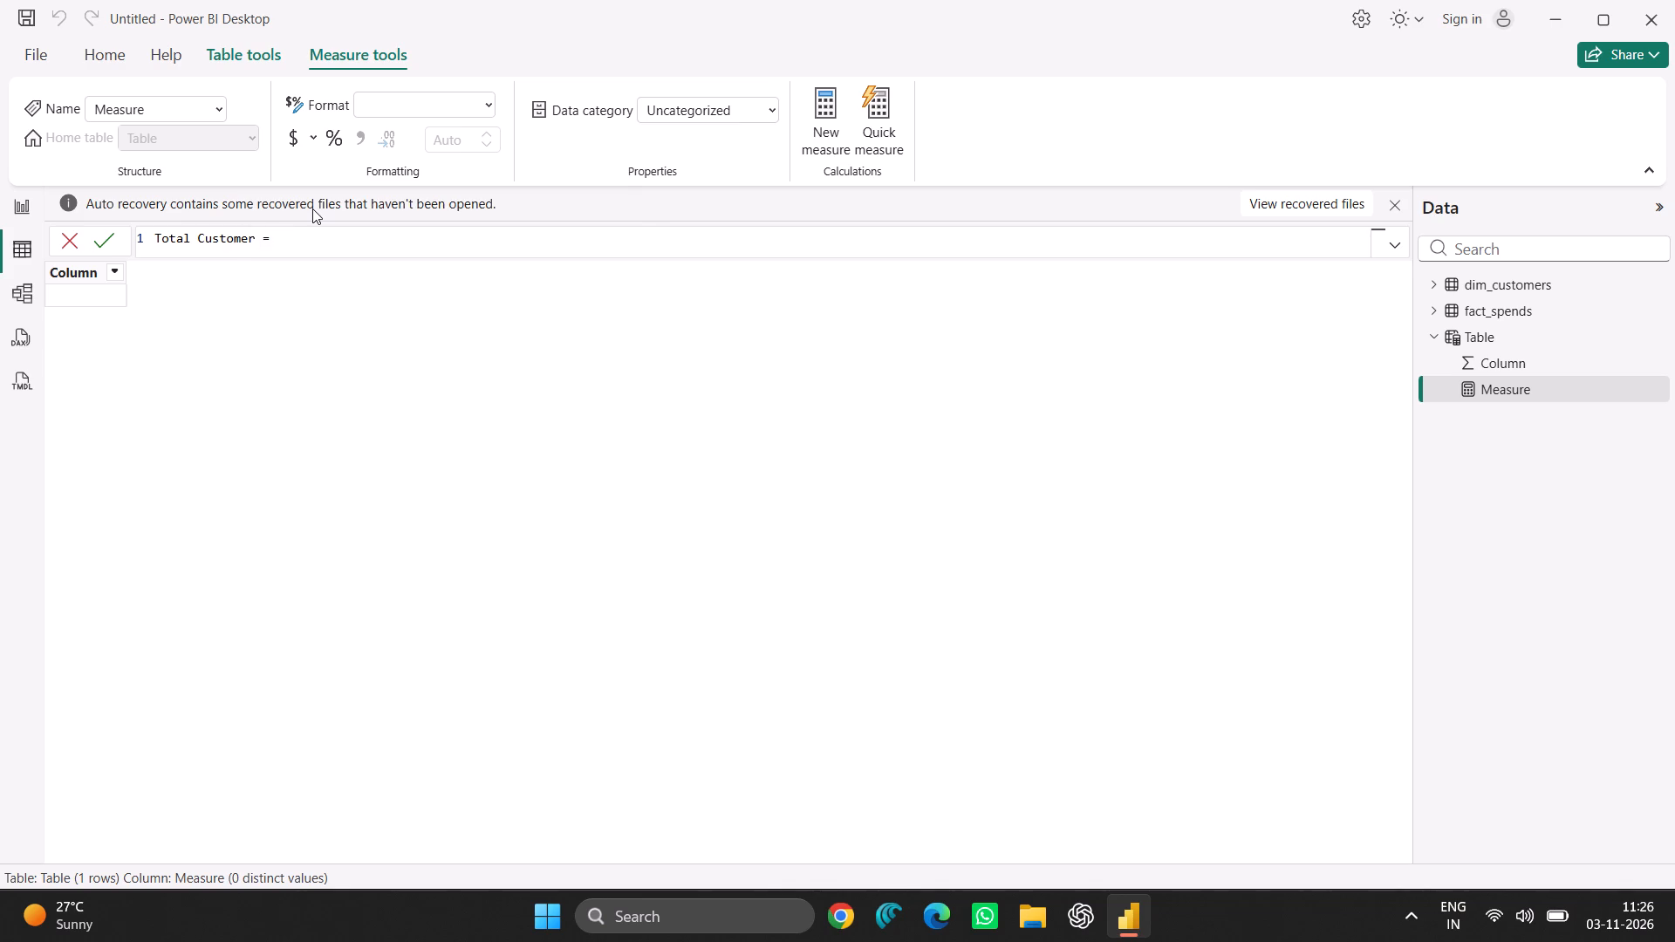
click(332, 243)
Define the Total Customer measure as DISTINCTCOUNT(dim_customers[customer_id]).
text(Di)
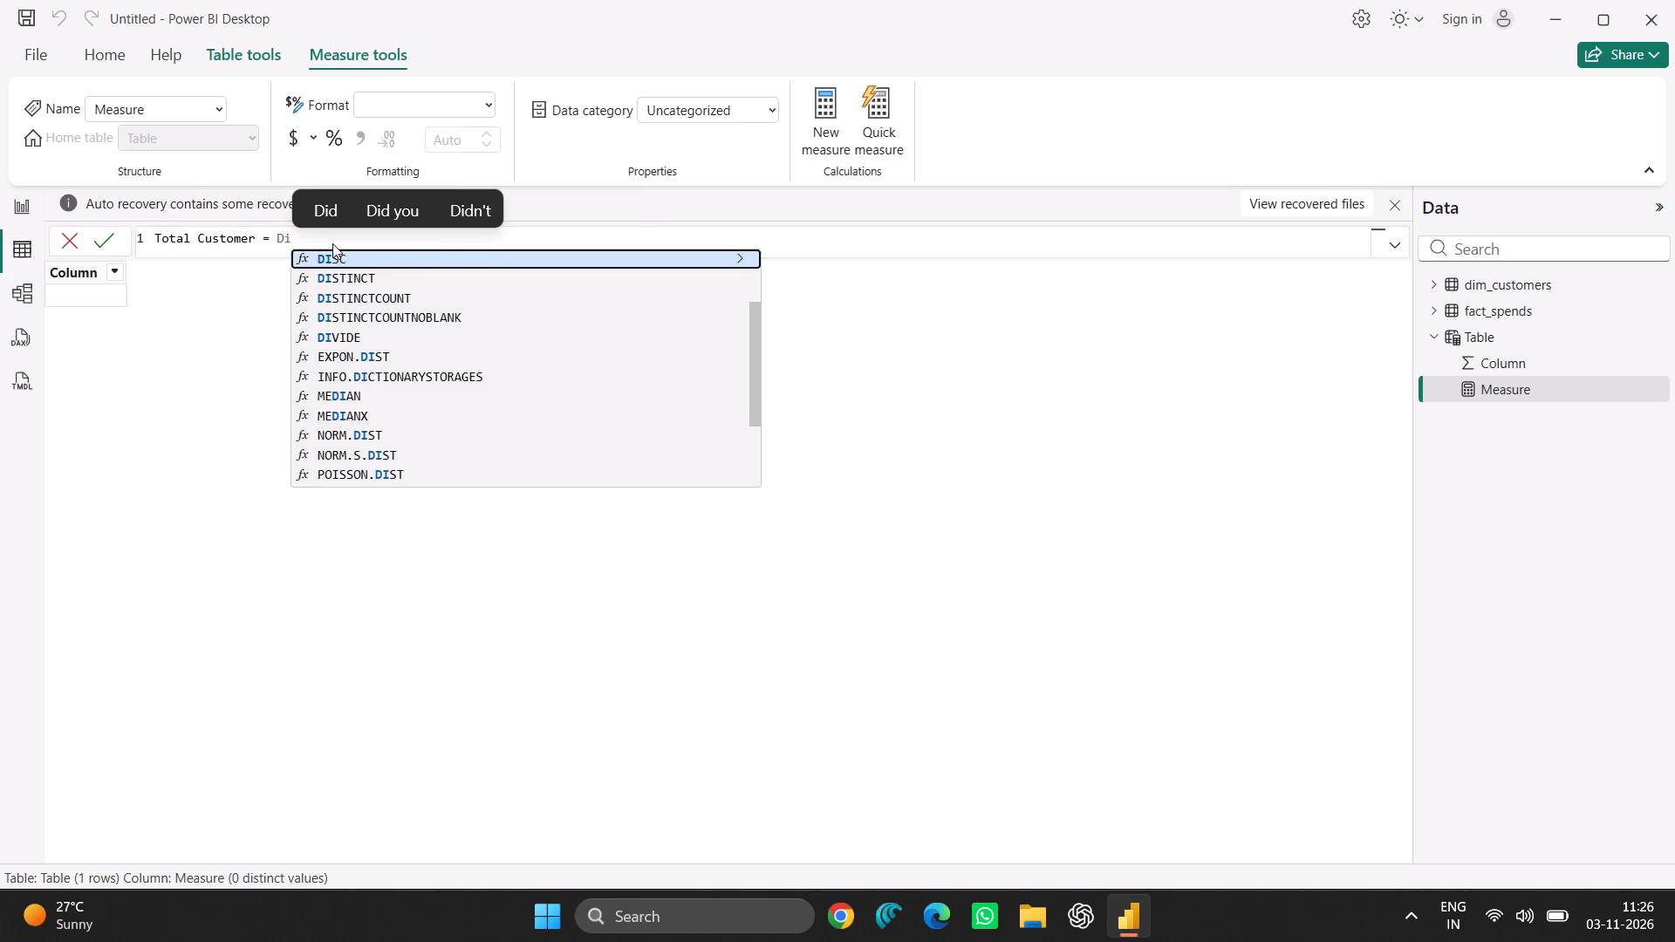
click(345, 295)
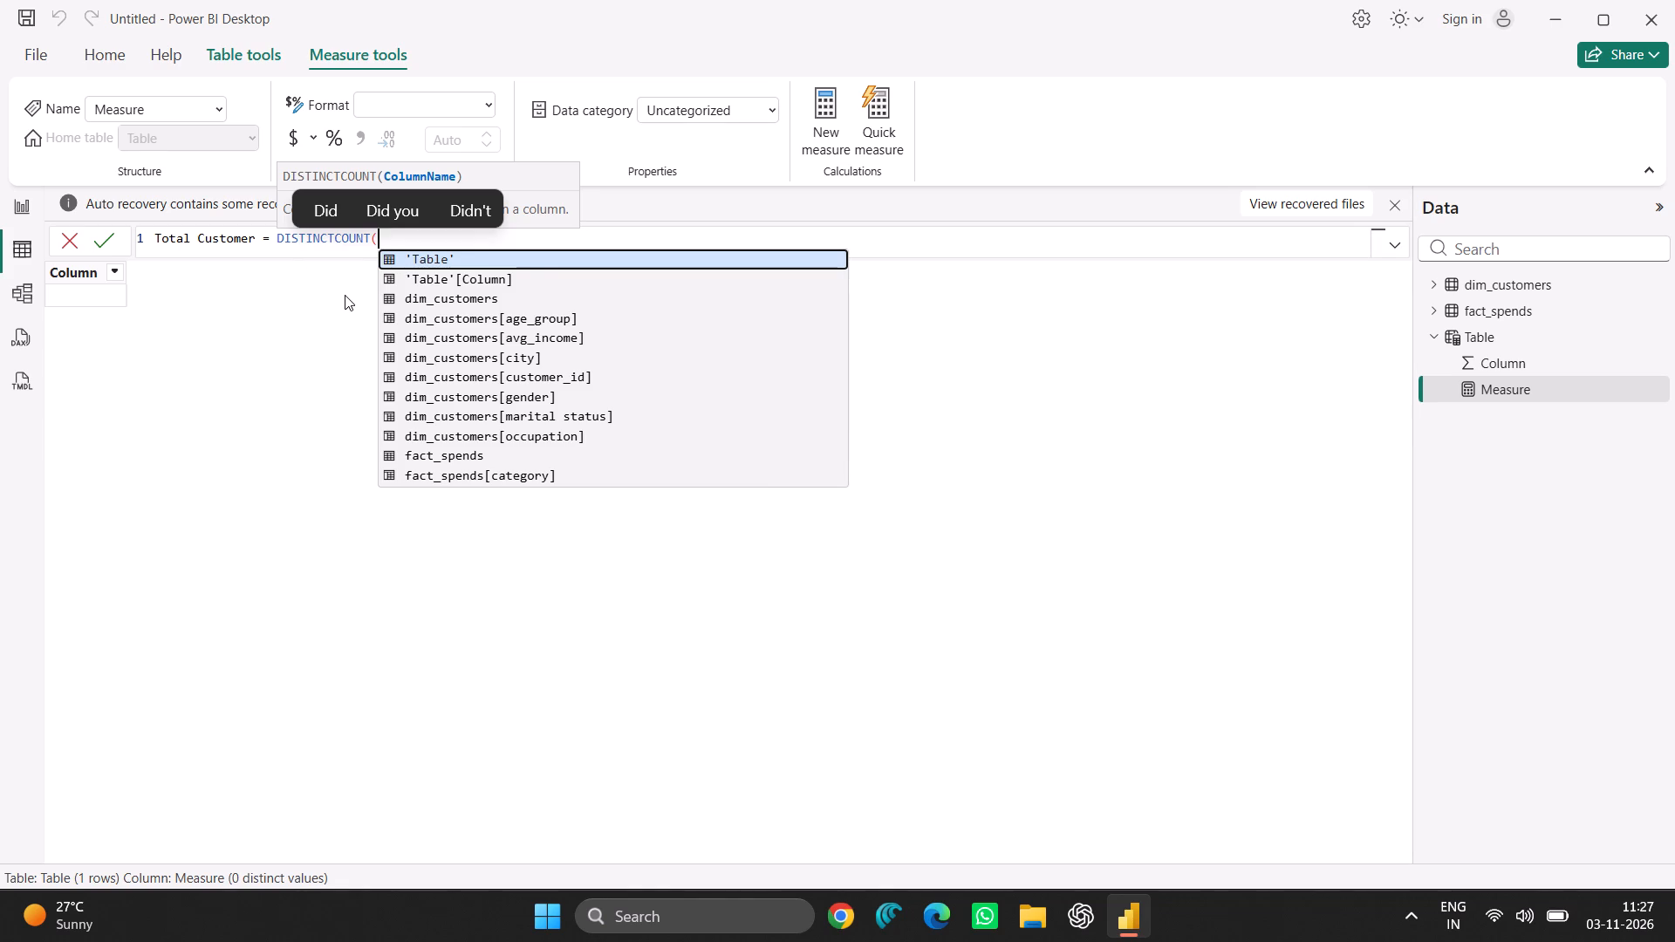
key(c)
text(ustomer)
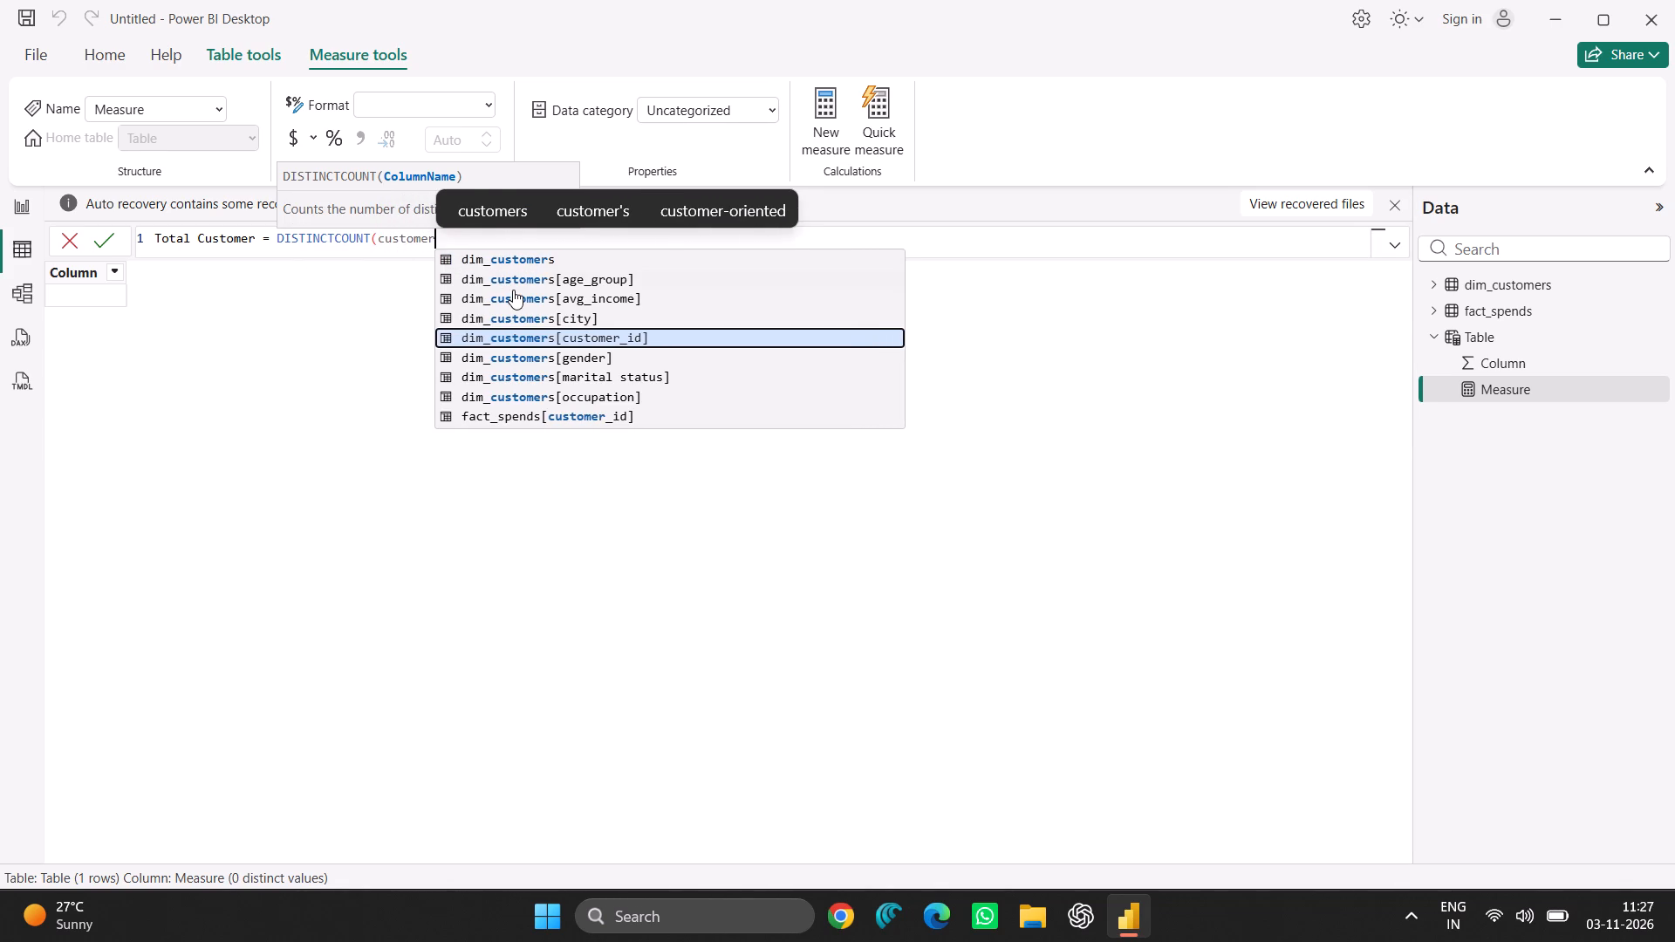
key(i)
key(BackSpace)
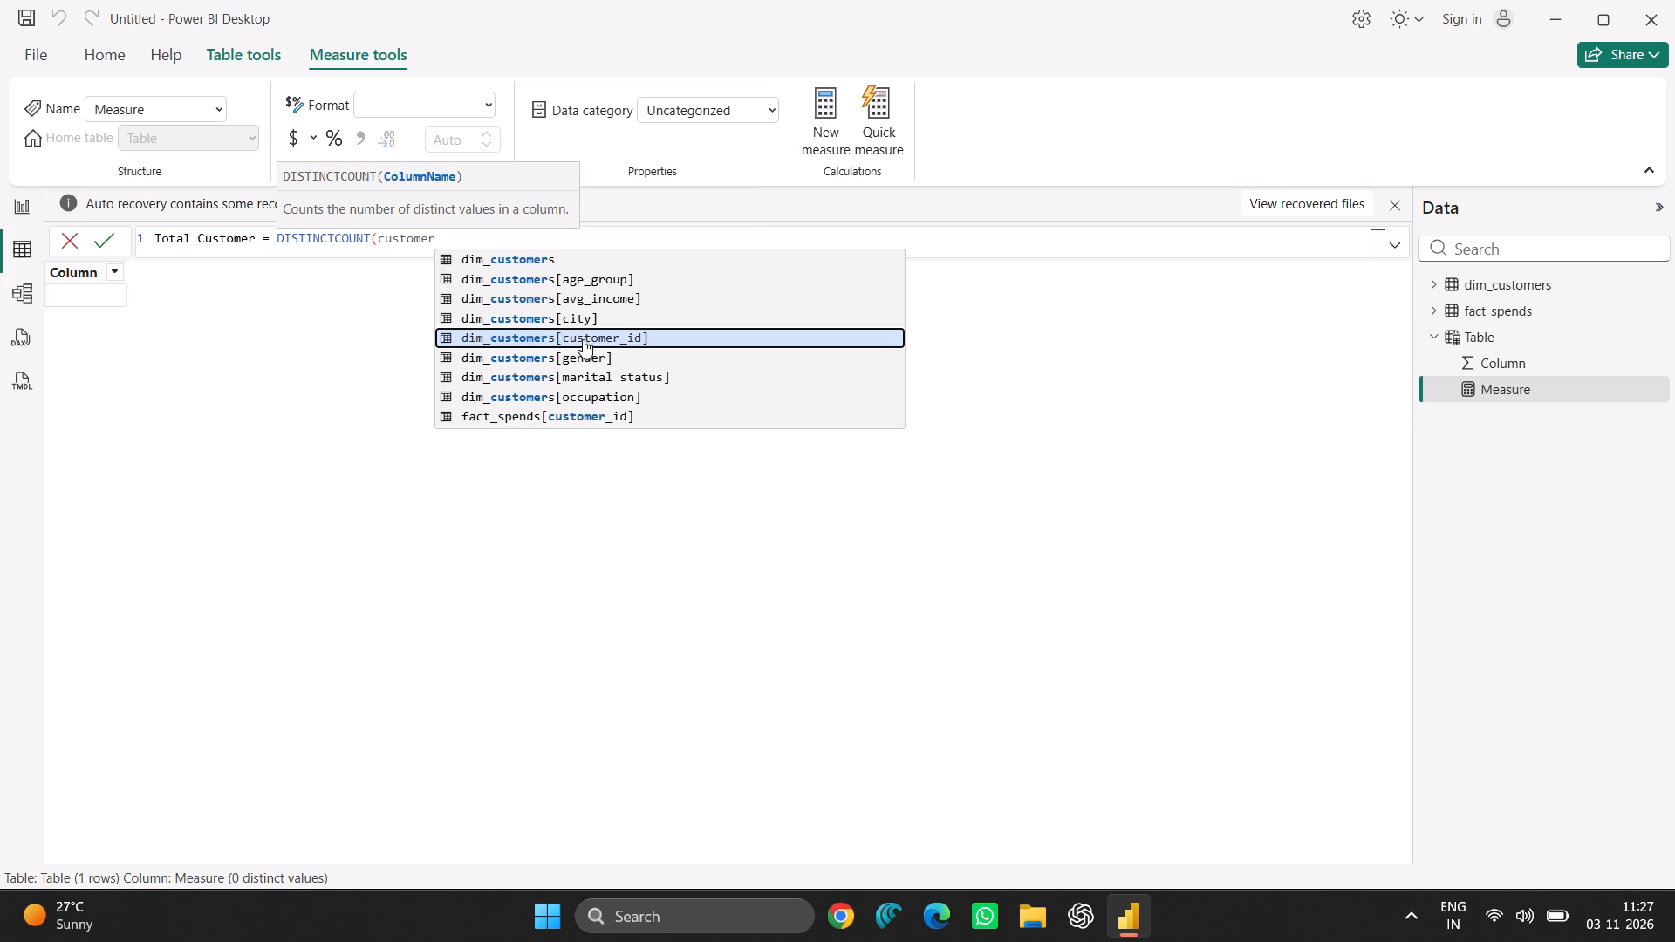
click(578, 334)
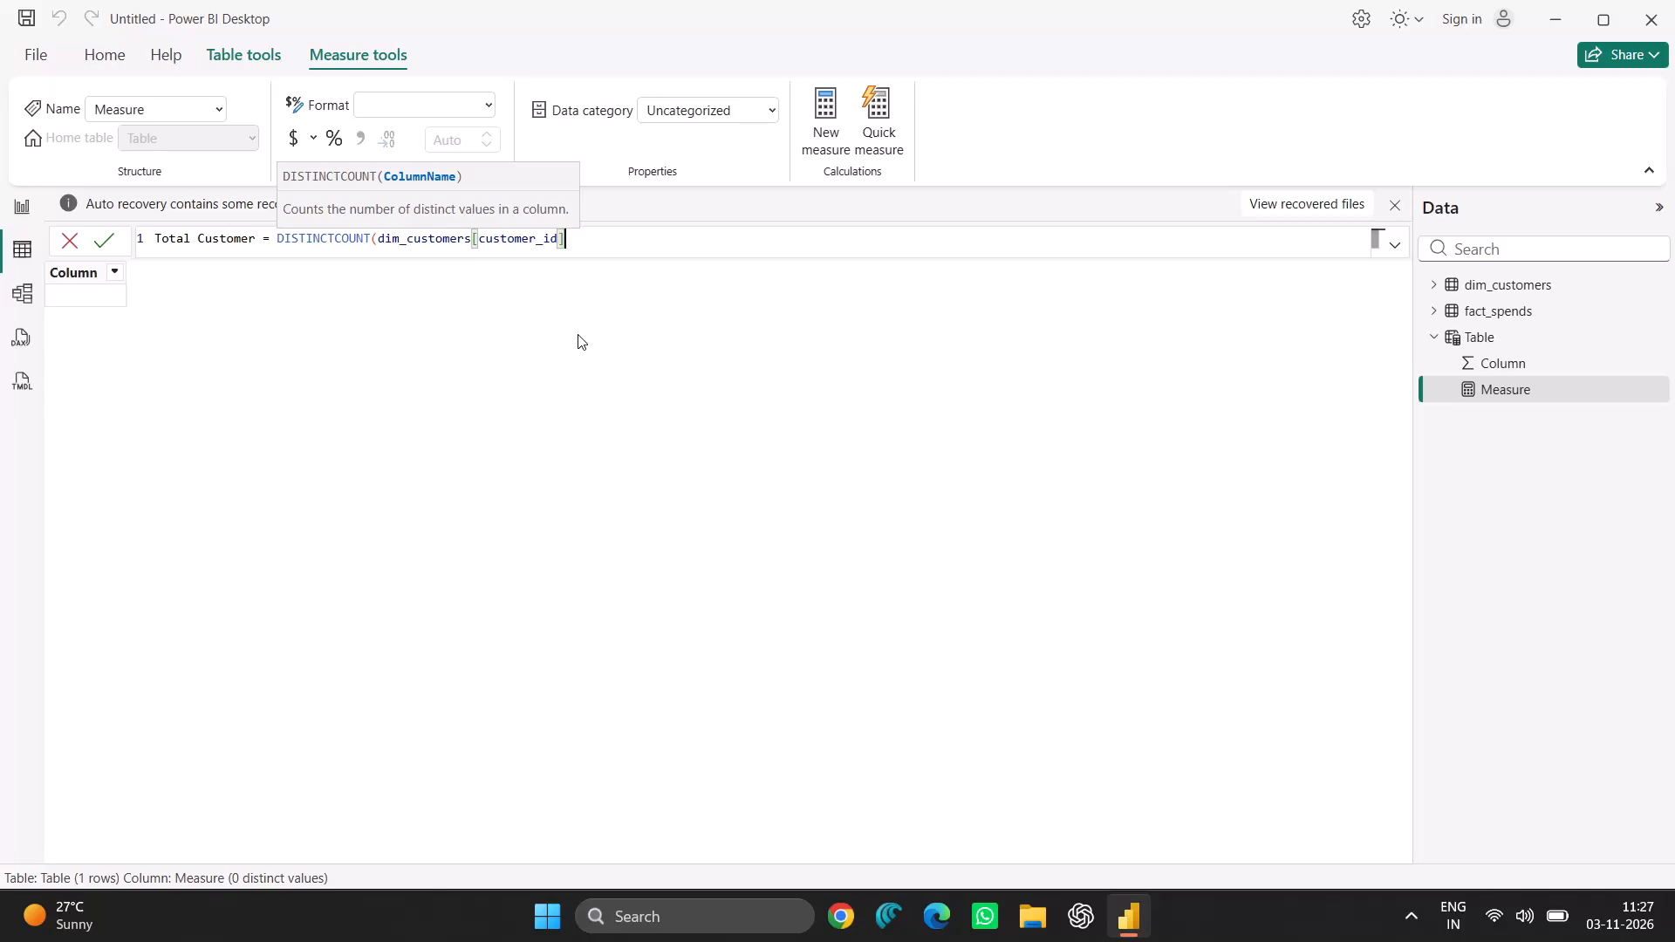
key(shift+parenright)
key(Return)
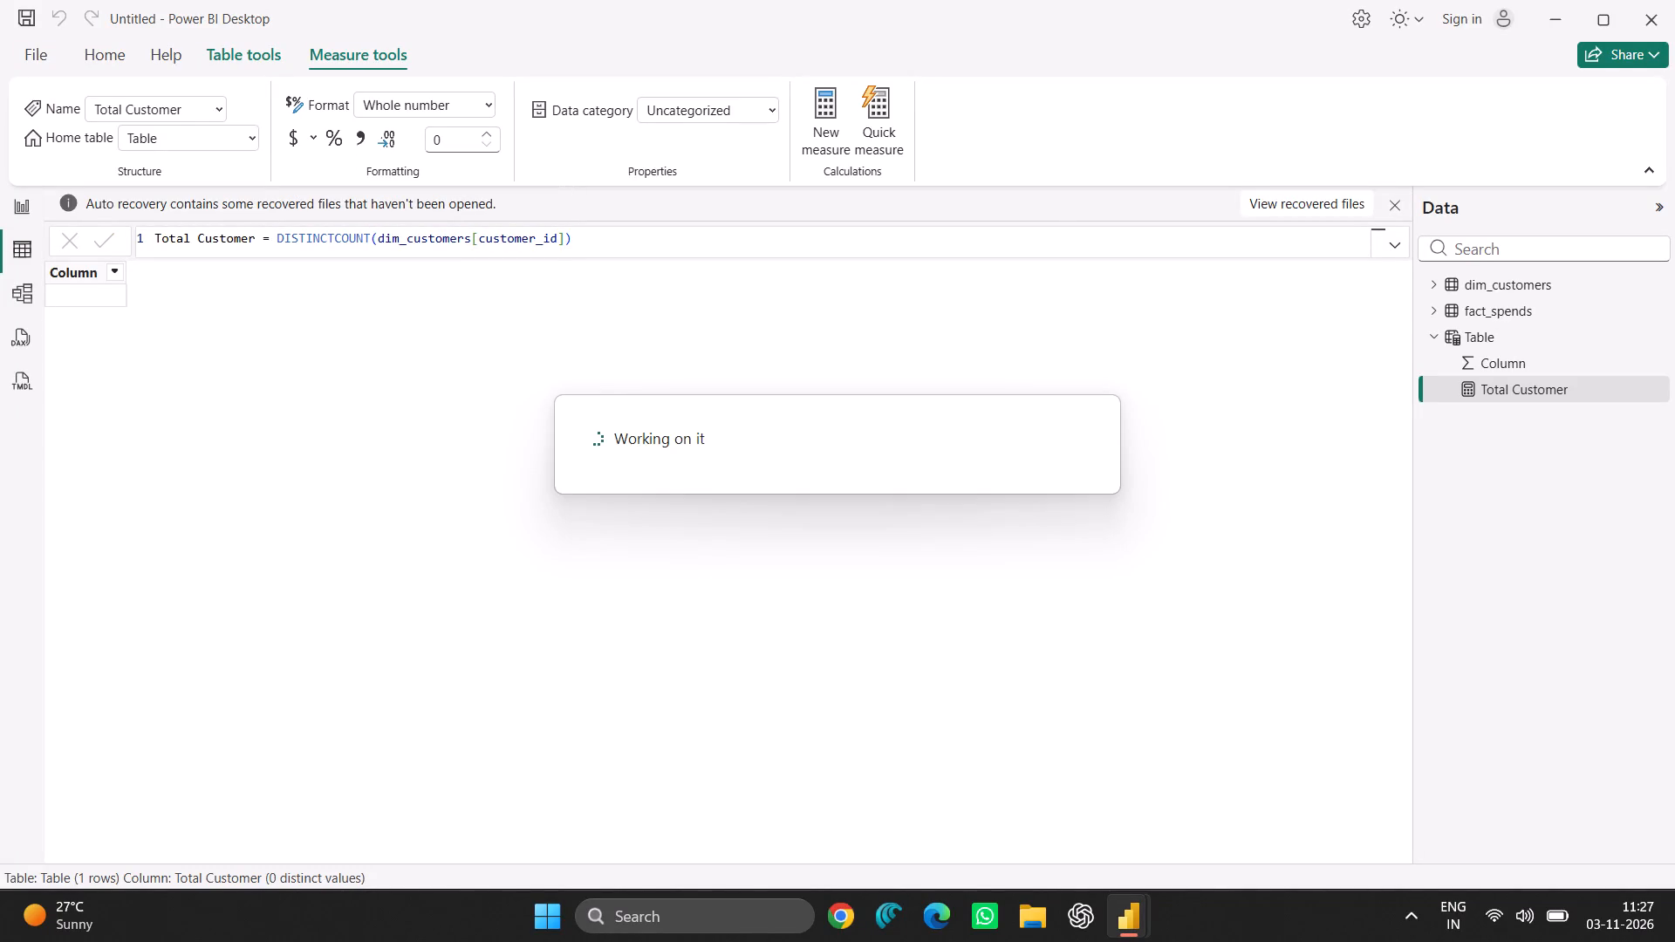
Start a second measure in the same table as Total Customer and name it Total Spend.
right_click(1494, 398)
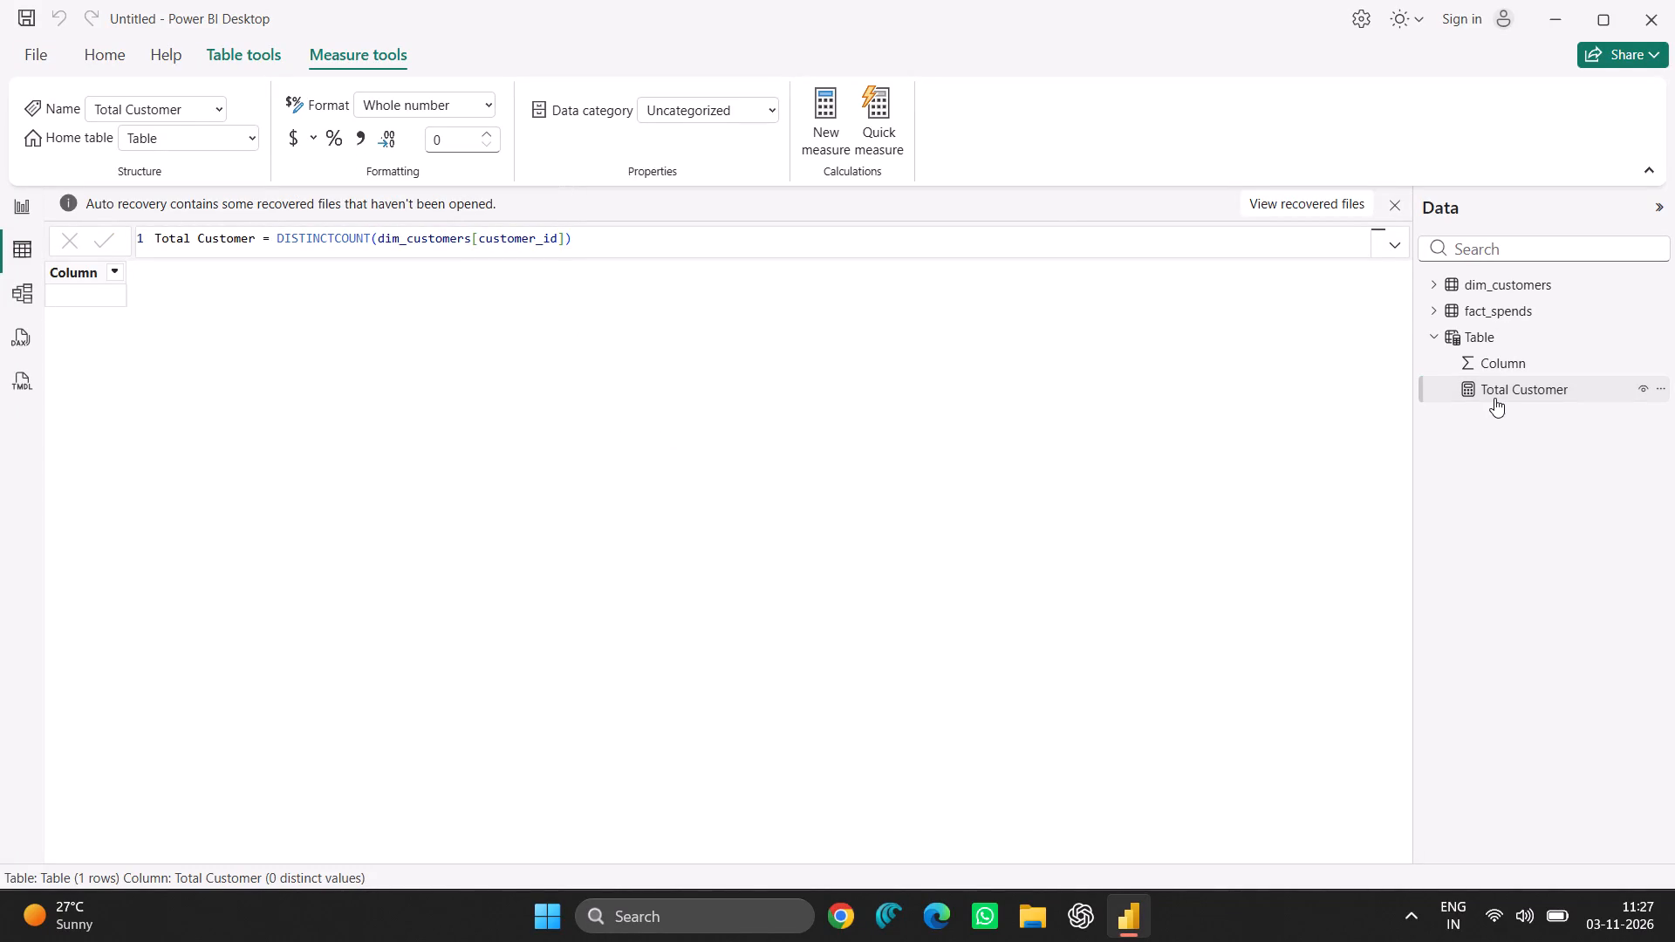
right_click(1494, 398)
drag(1494, 398, 1394, 405)
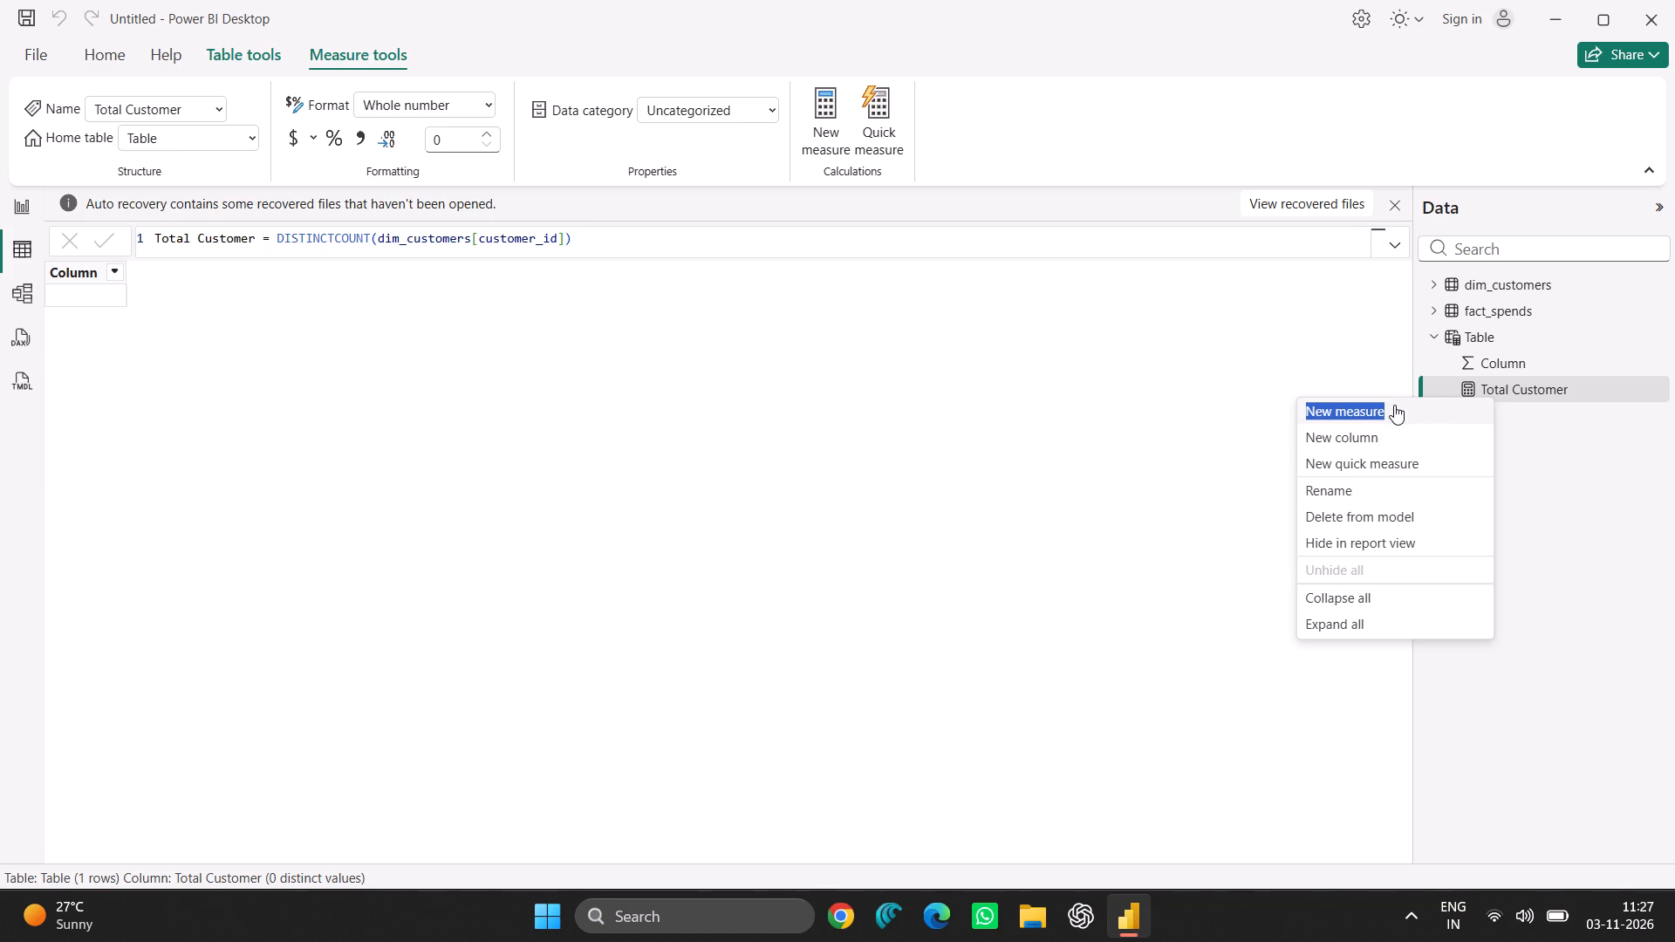
click(1394, 405)
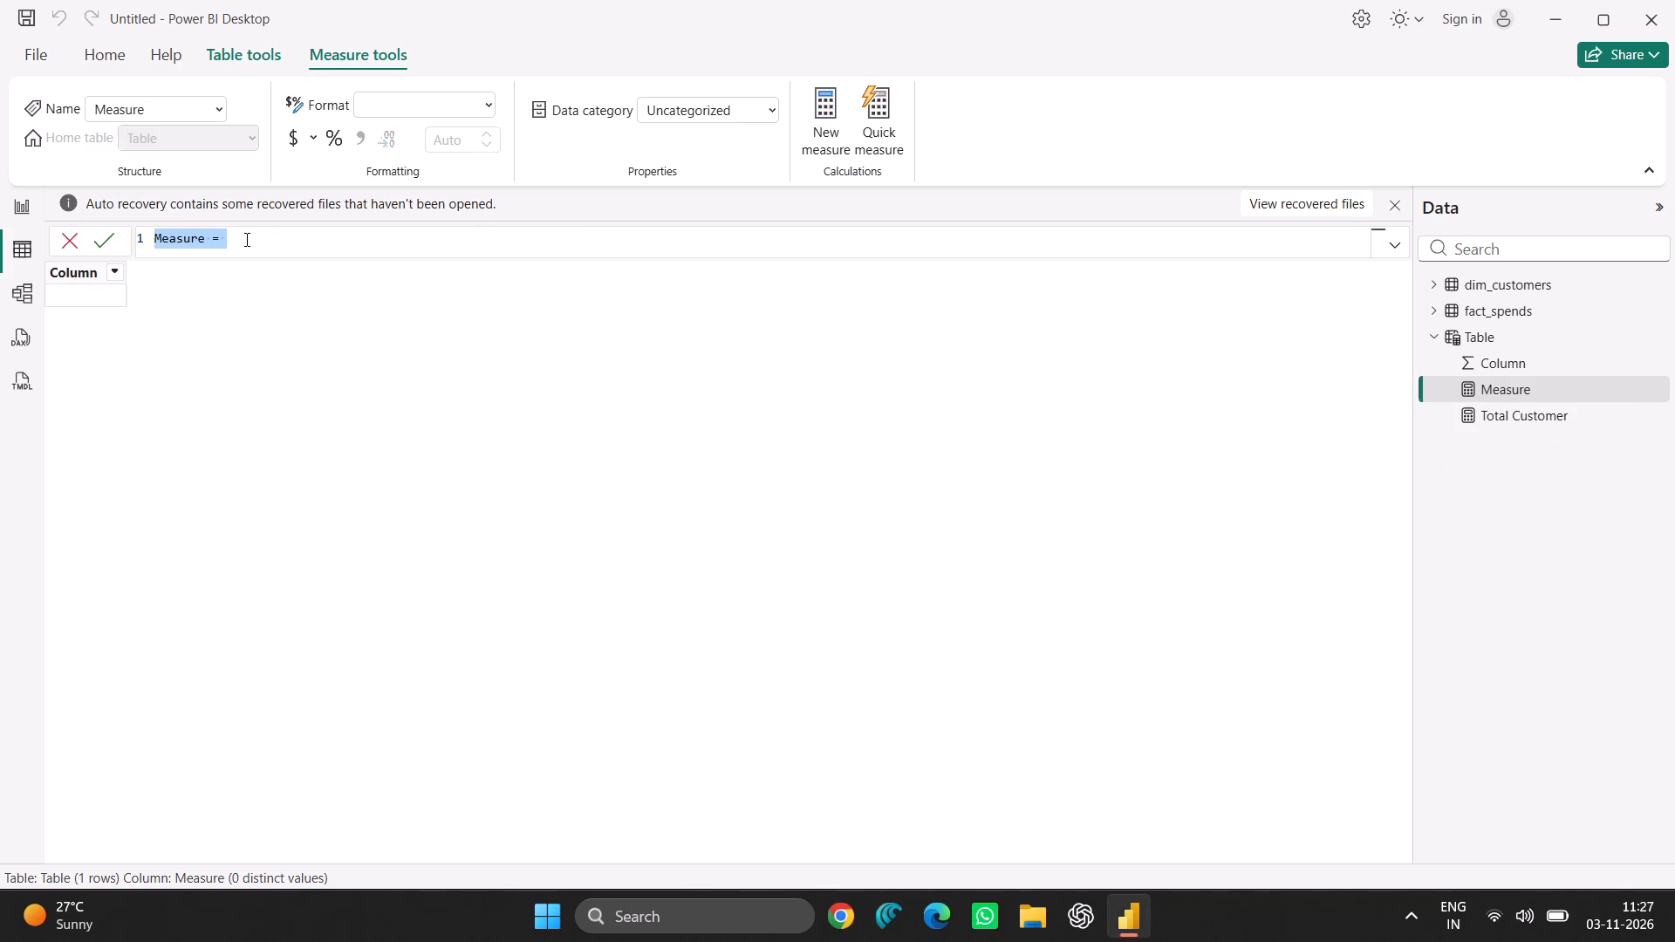
click(211, 236)
key(BackSpace)
key(BackSpace)
key(BackSpace)
key(BackSpace)
key(BackSpace)
key(BackSpace)
key(BackSpace)
key(BackSpace)
key(BackSpace)
key(BackSpace)
key(BackSpace)
key(BackSpace)
key(BackSpace)
key(BackSpace)
key(BackSpace)
key(BackSpace)
key(BackSpace)
key(BackSpace)
key(BackSpace)
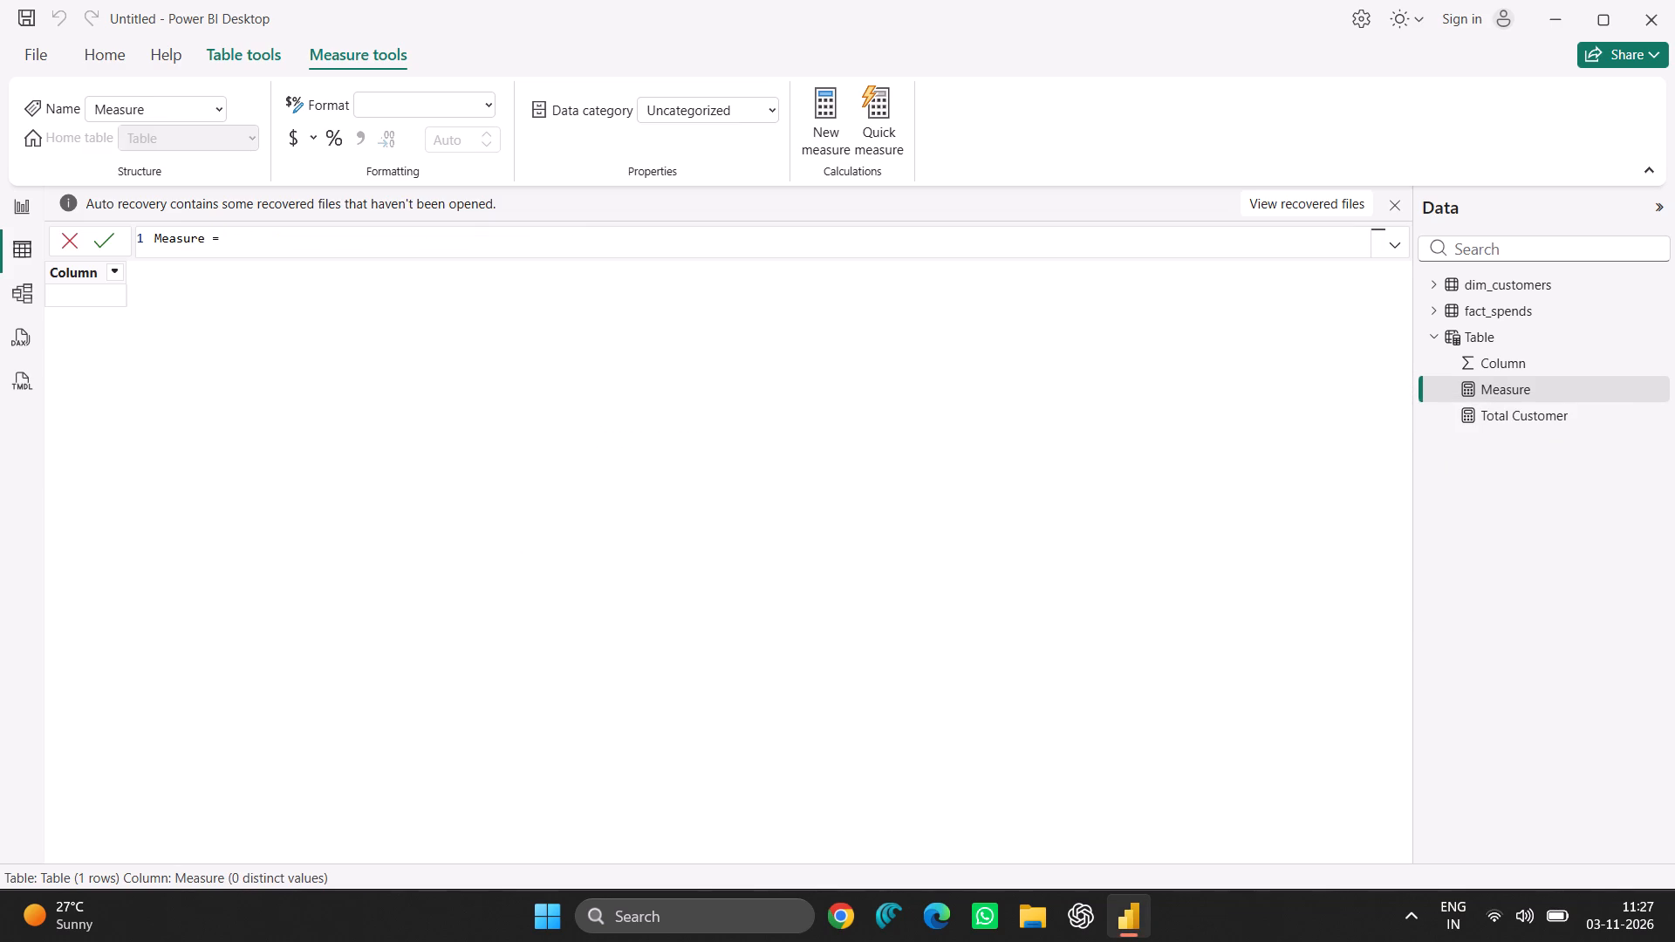
text(Total)
key(space)
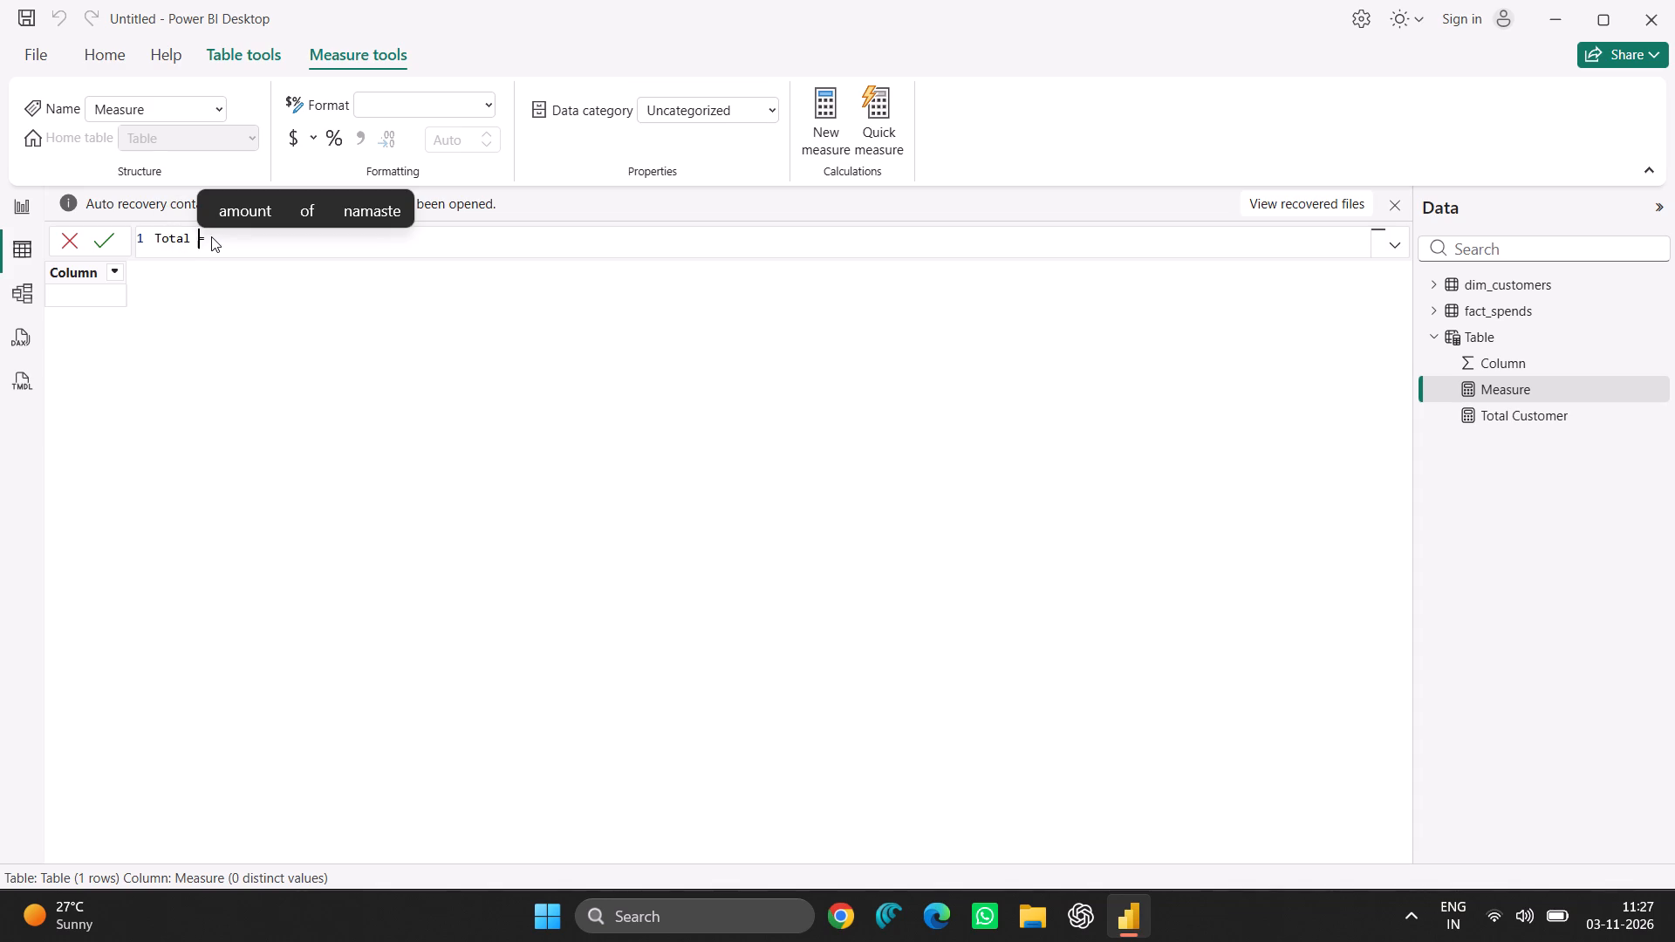
text(Spend)
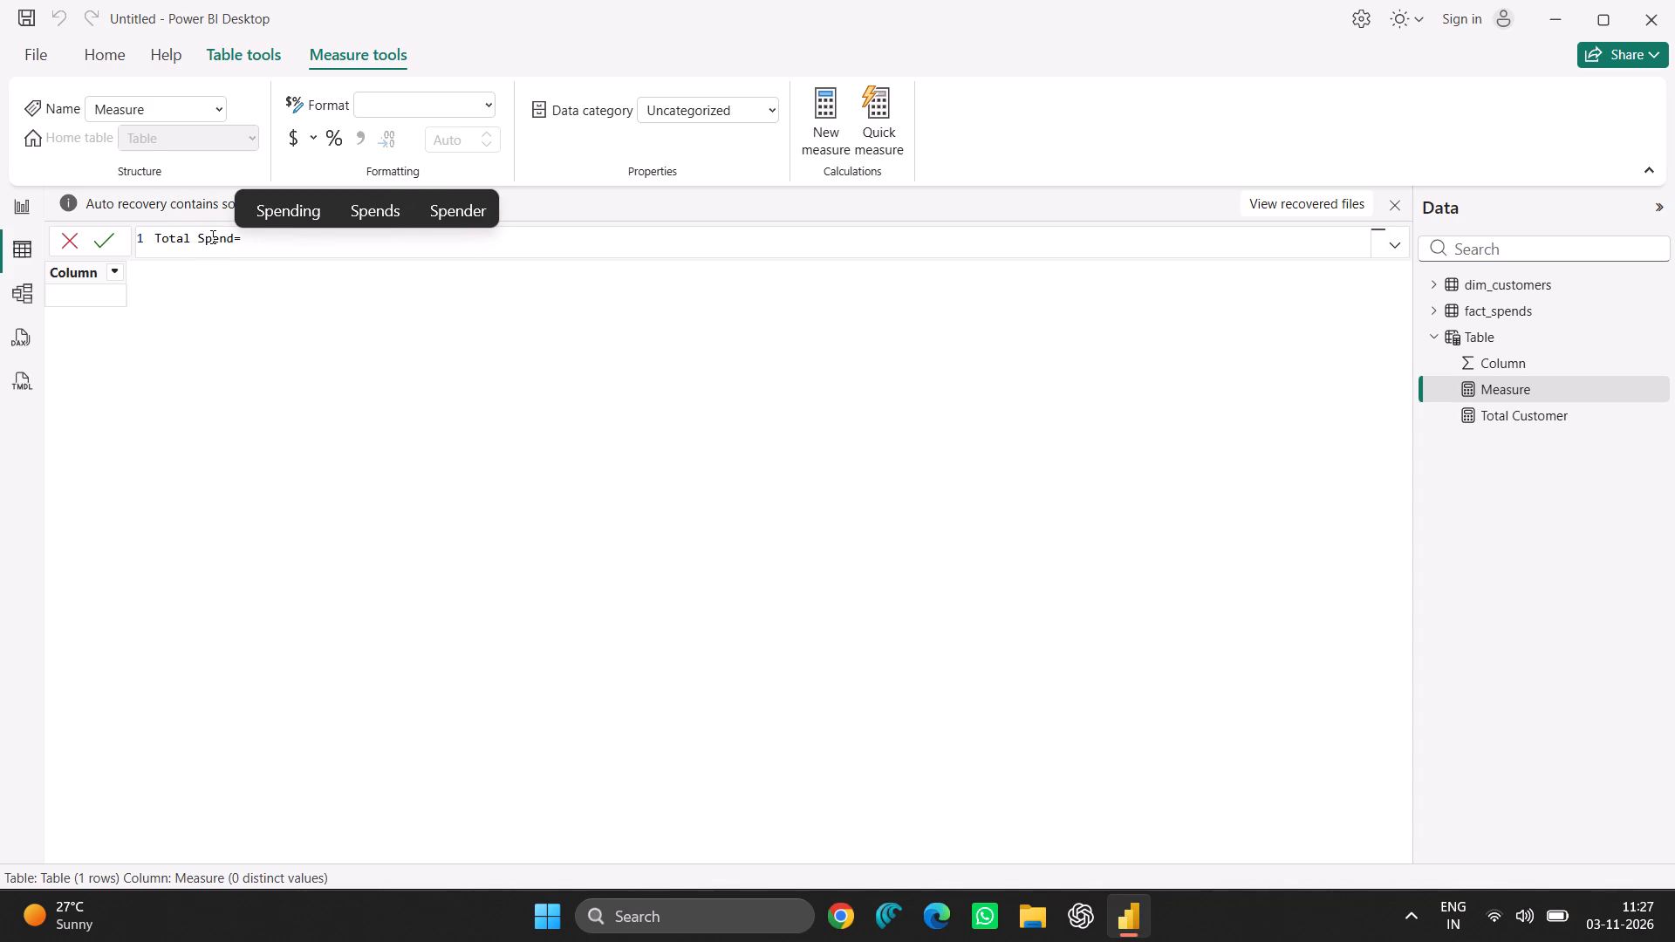
key(space)
key(Right)
key(Right)
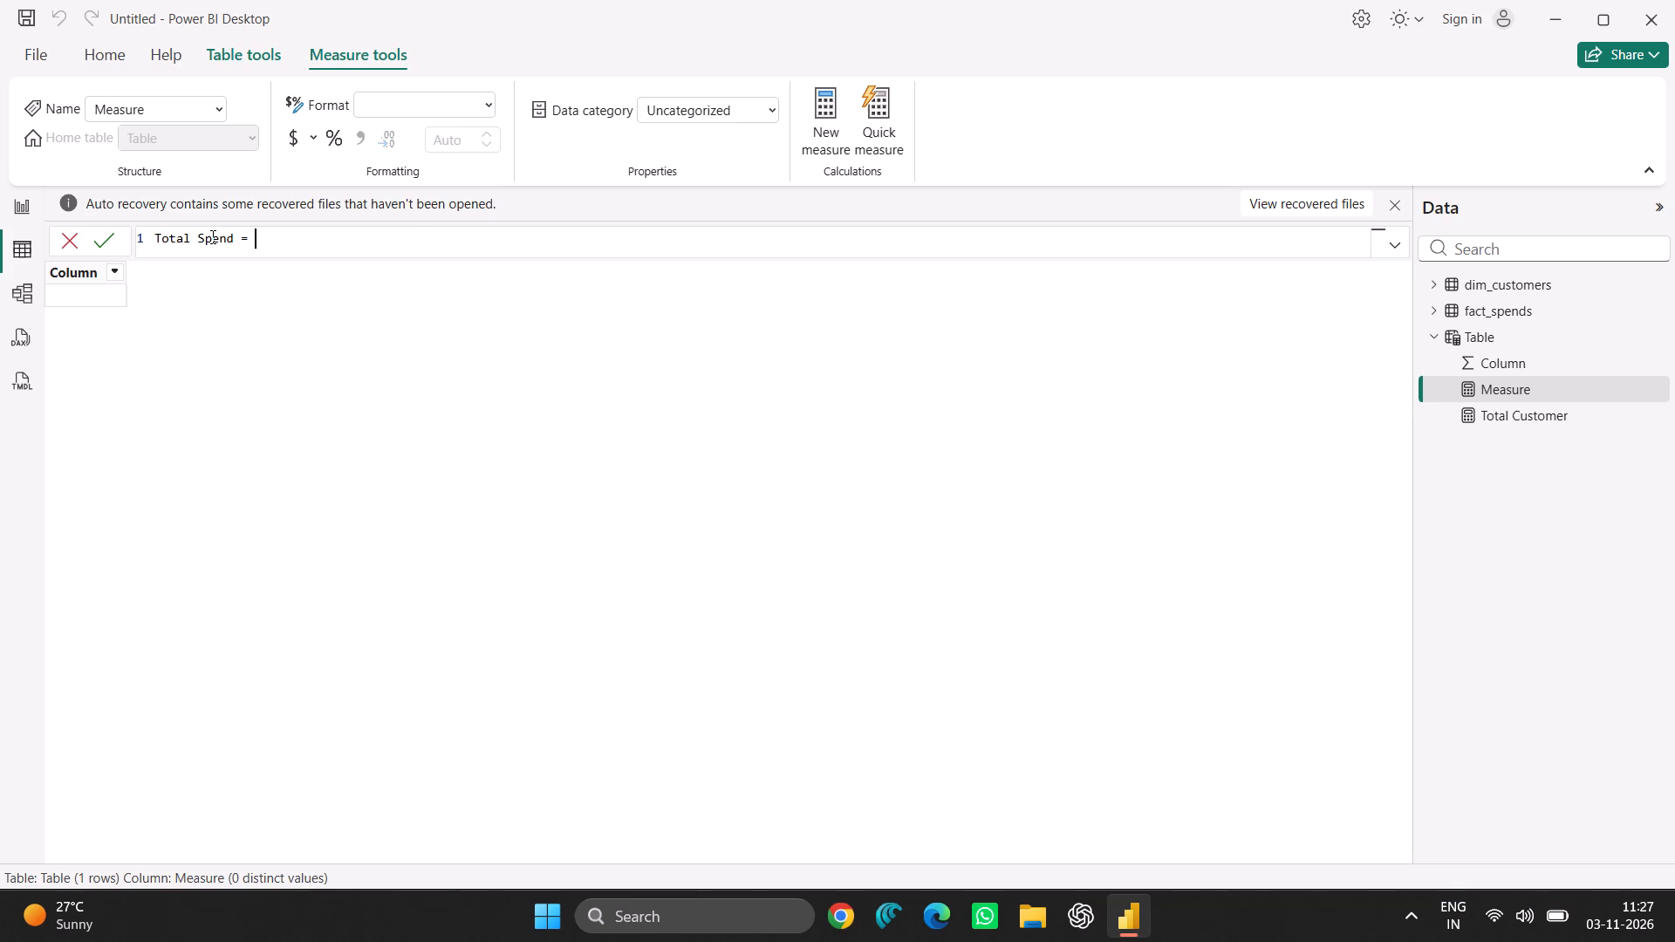
Define the Total Spend measure as Sum(fact_spends[spend]).
text(Sum()
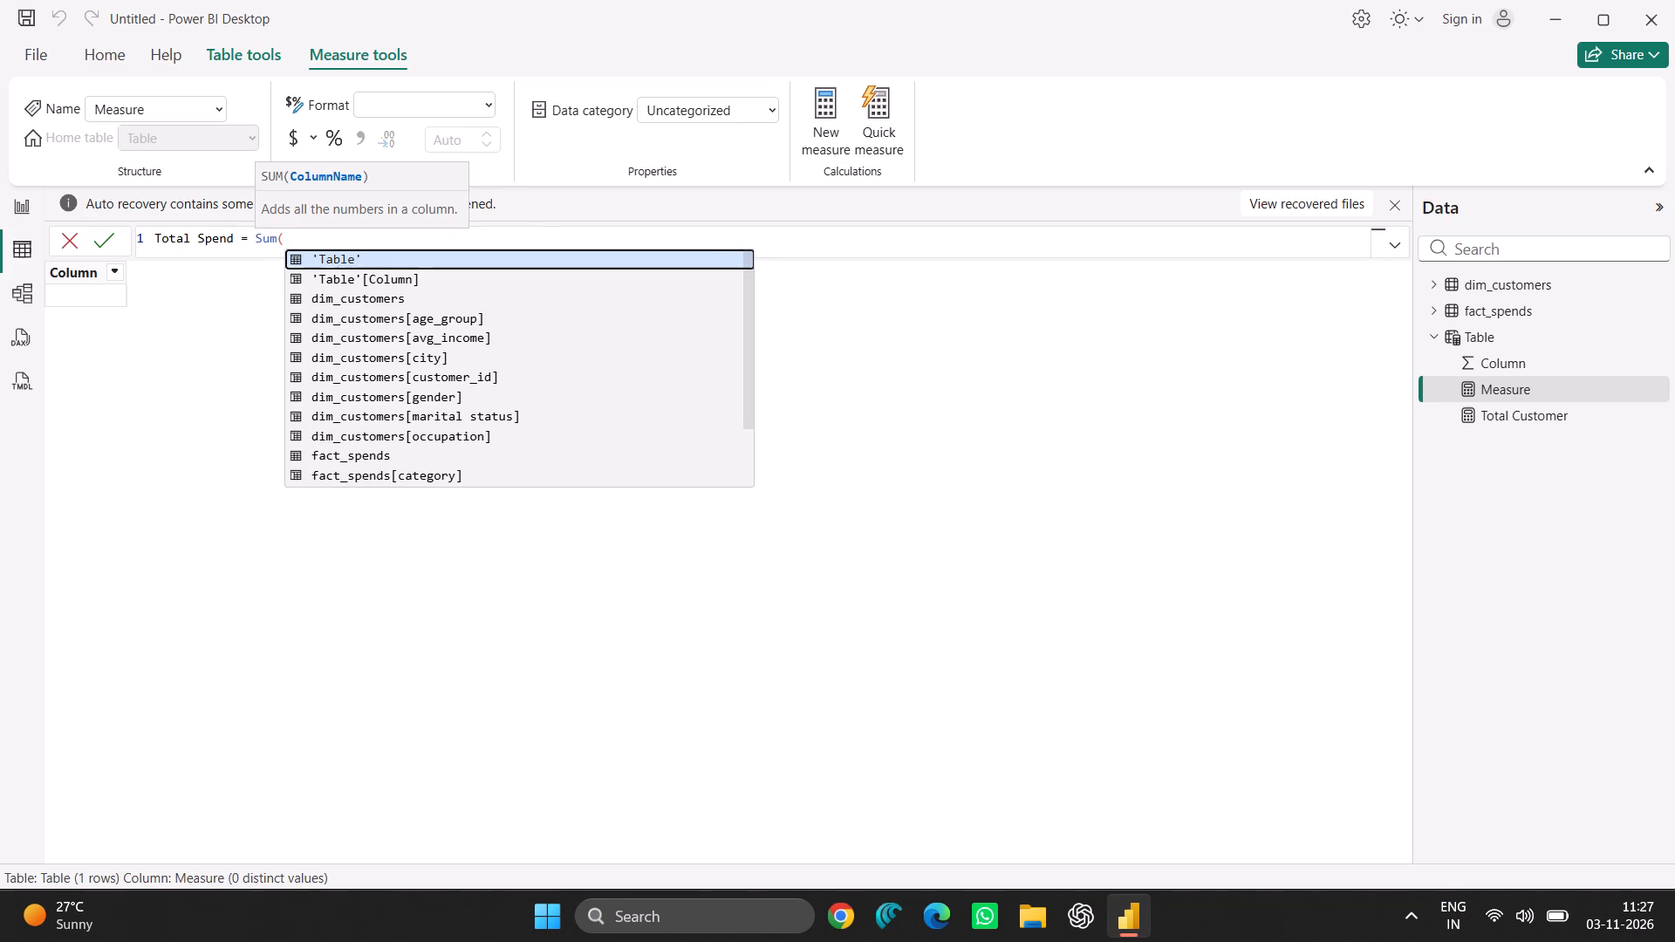
key(shift+s)
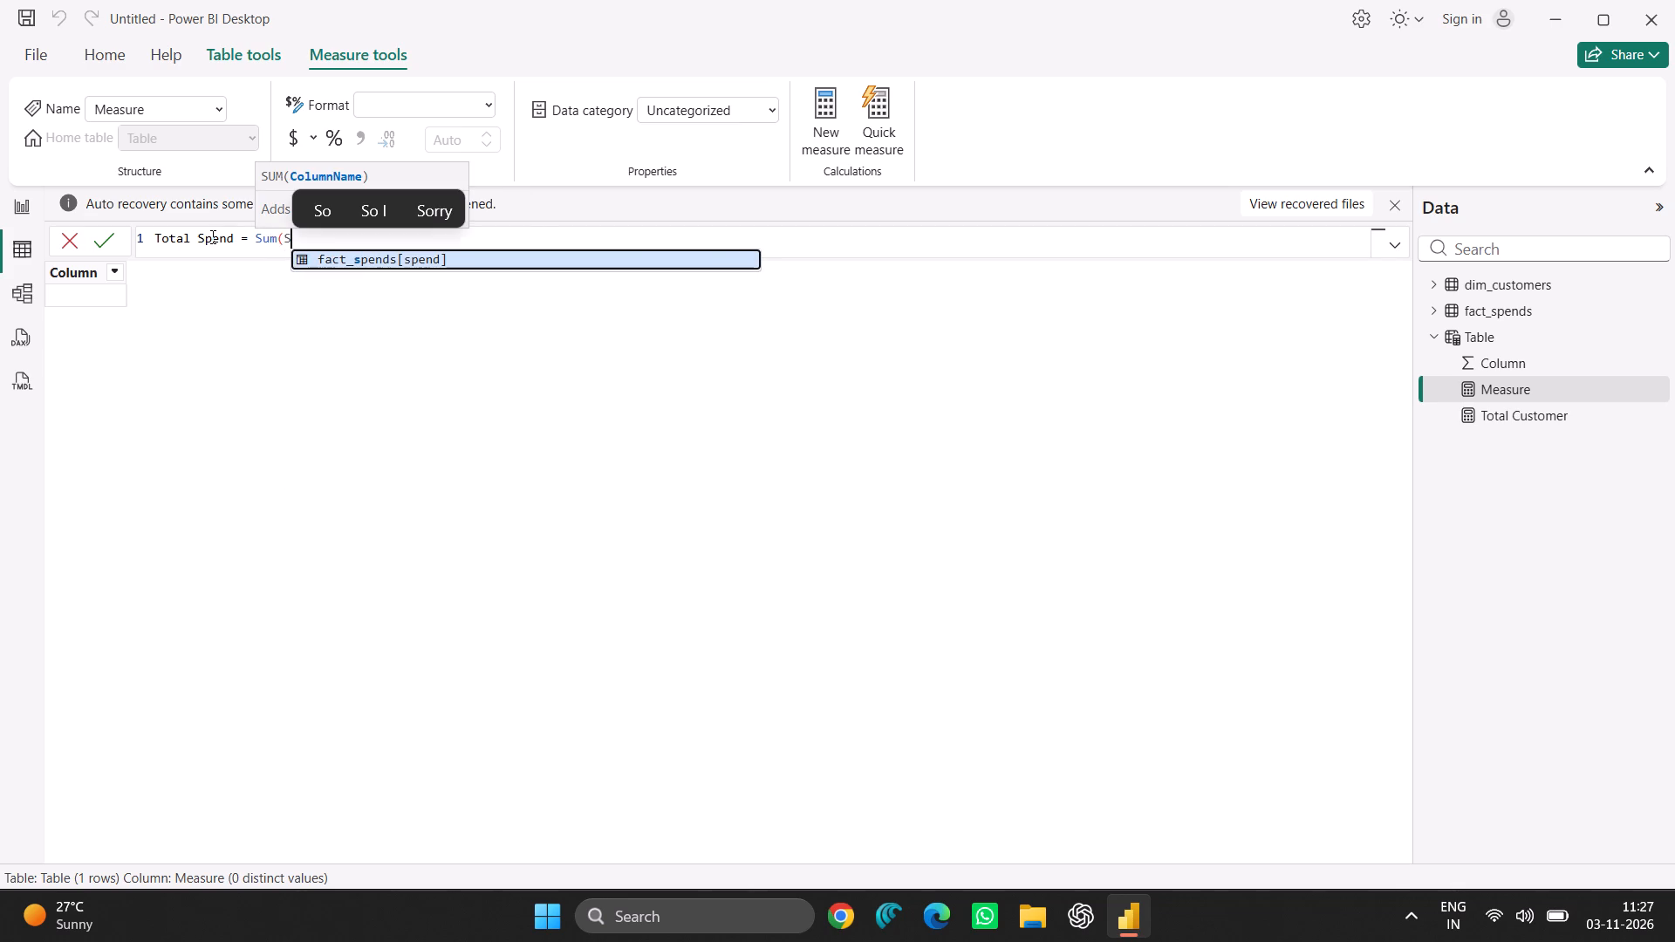
click(355, 258)
key(shift+parenright)
key(Return)
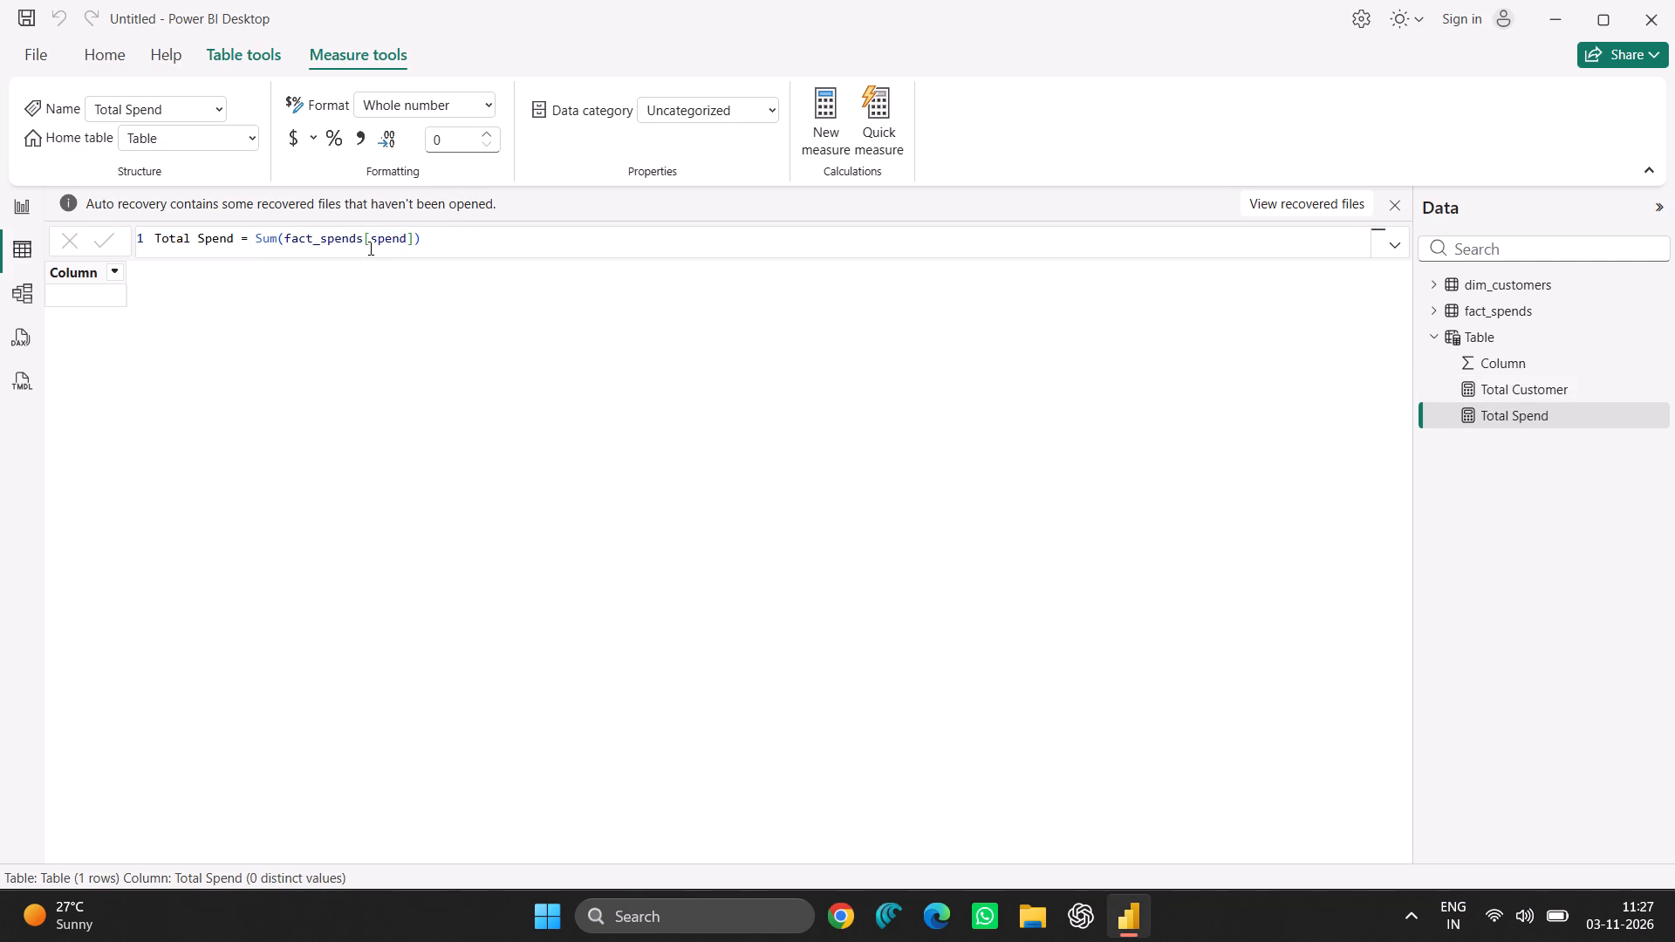
Start a third measure in the same table as Total Spend and name it Avrage Income.
right_click(1549, 379)
click(1441, 400)
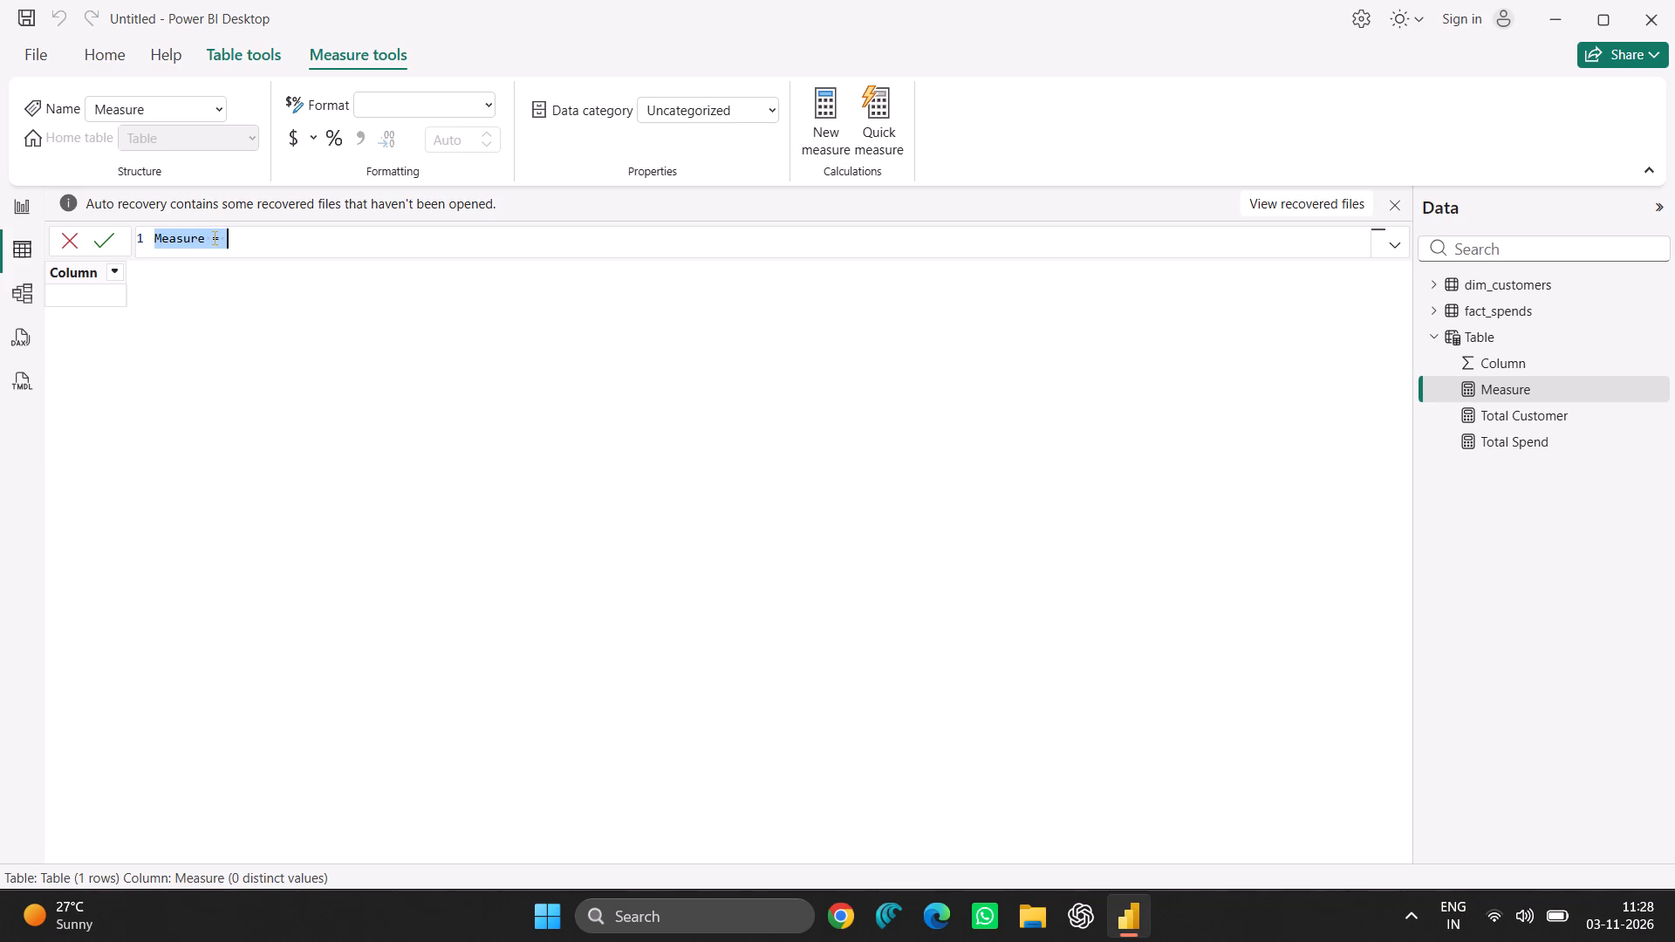
click(212, 237)
key(BackSpace)
key(BackSpace)
key(BackSpace)
key(BackSpace)
key(BackSpace)
key(BackSpace)
key(BackSpace)
key(BackSpace)
key(BackSpace)
key(BackSpace)
key(BackSpace)
key(BackSpace)
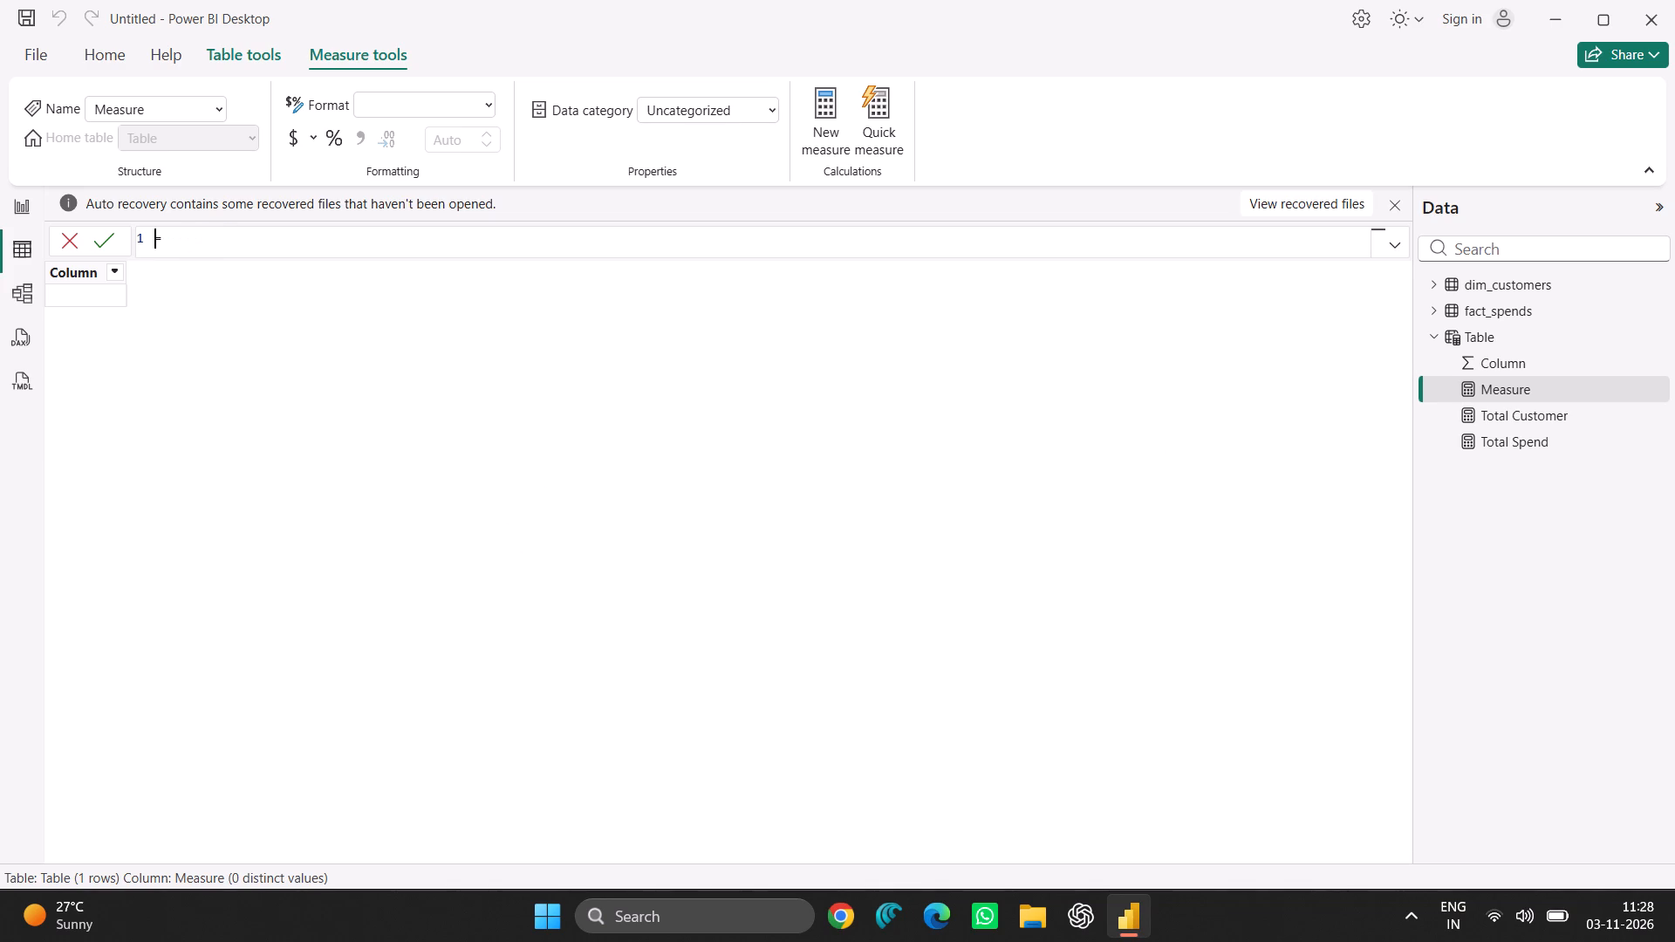
text(Av)
key(r)
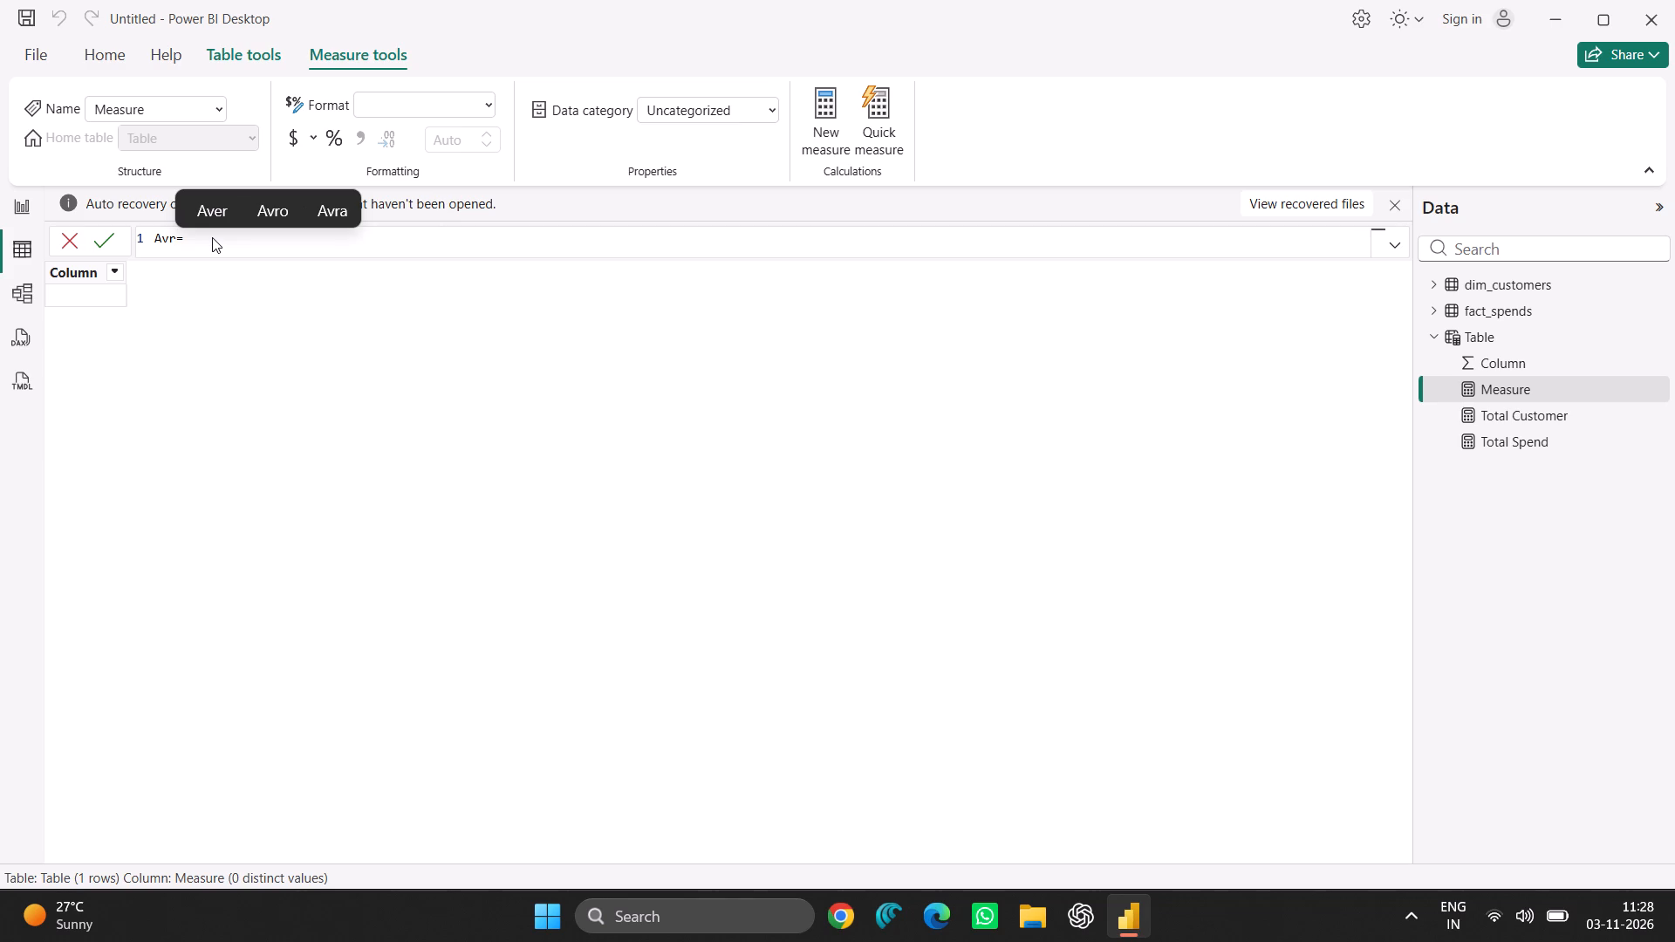
text(age)
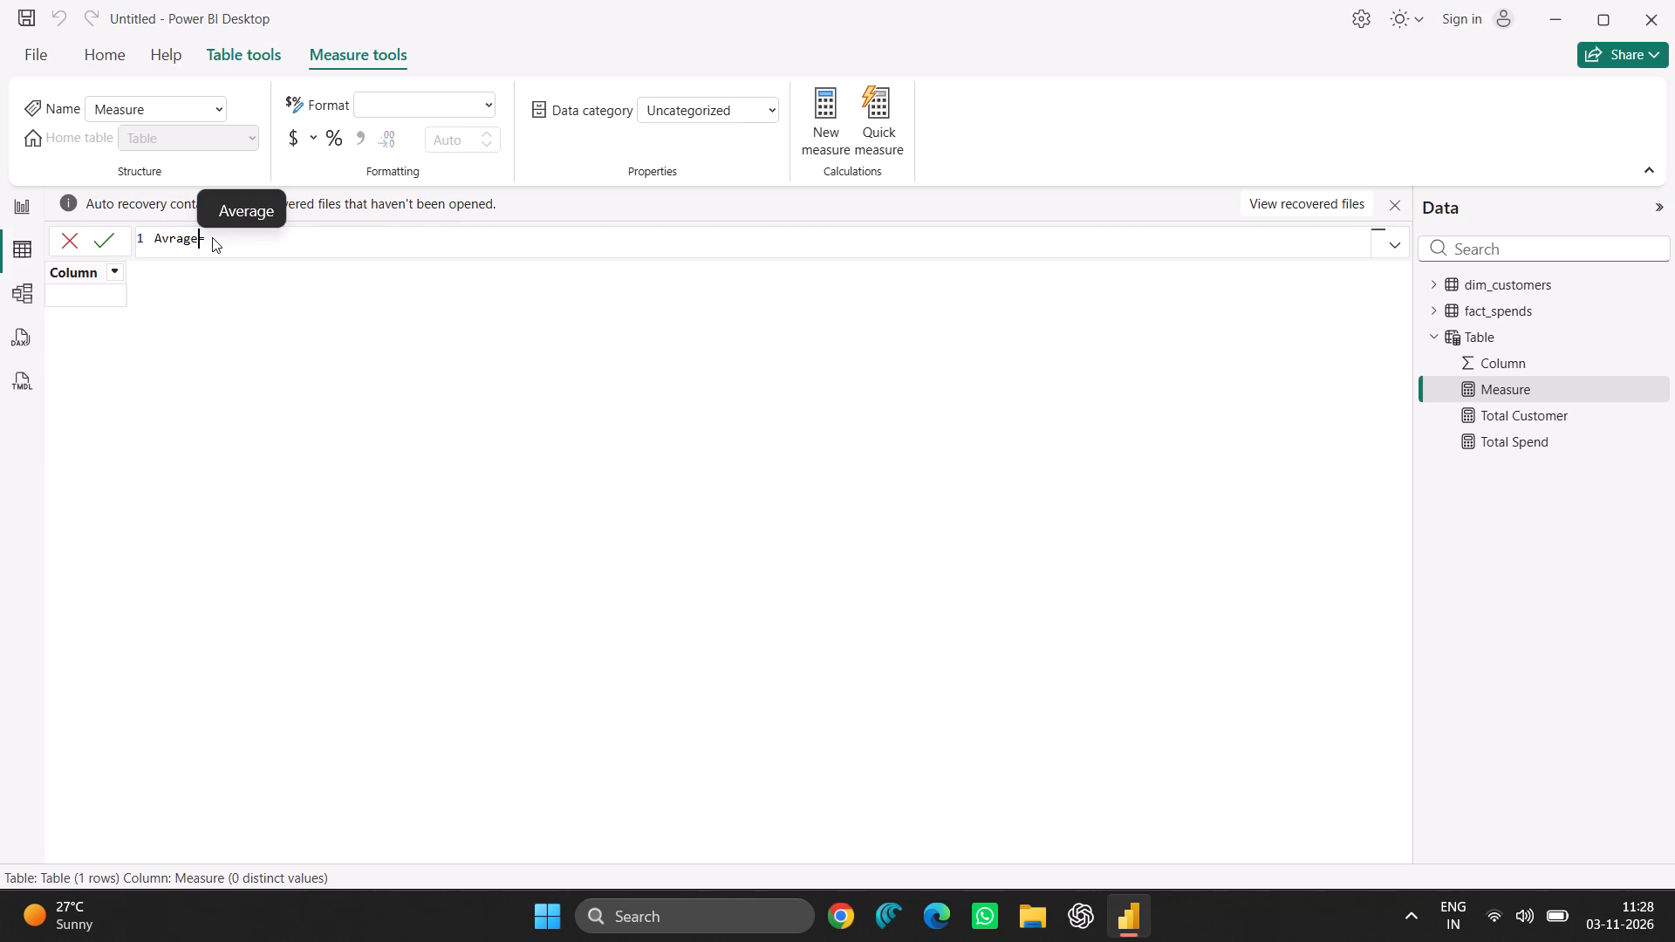
key(space)
text(Incom)
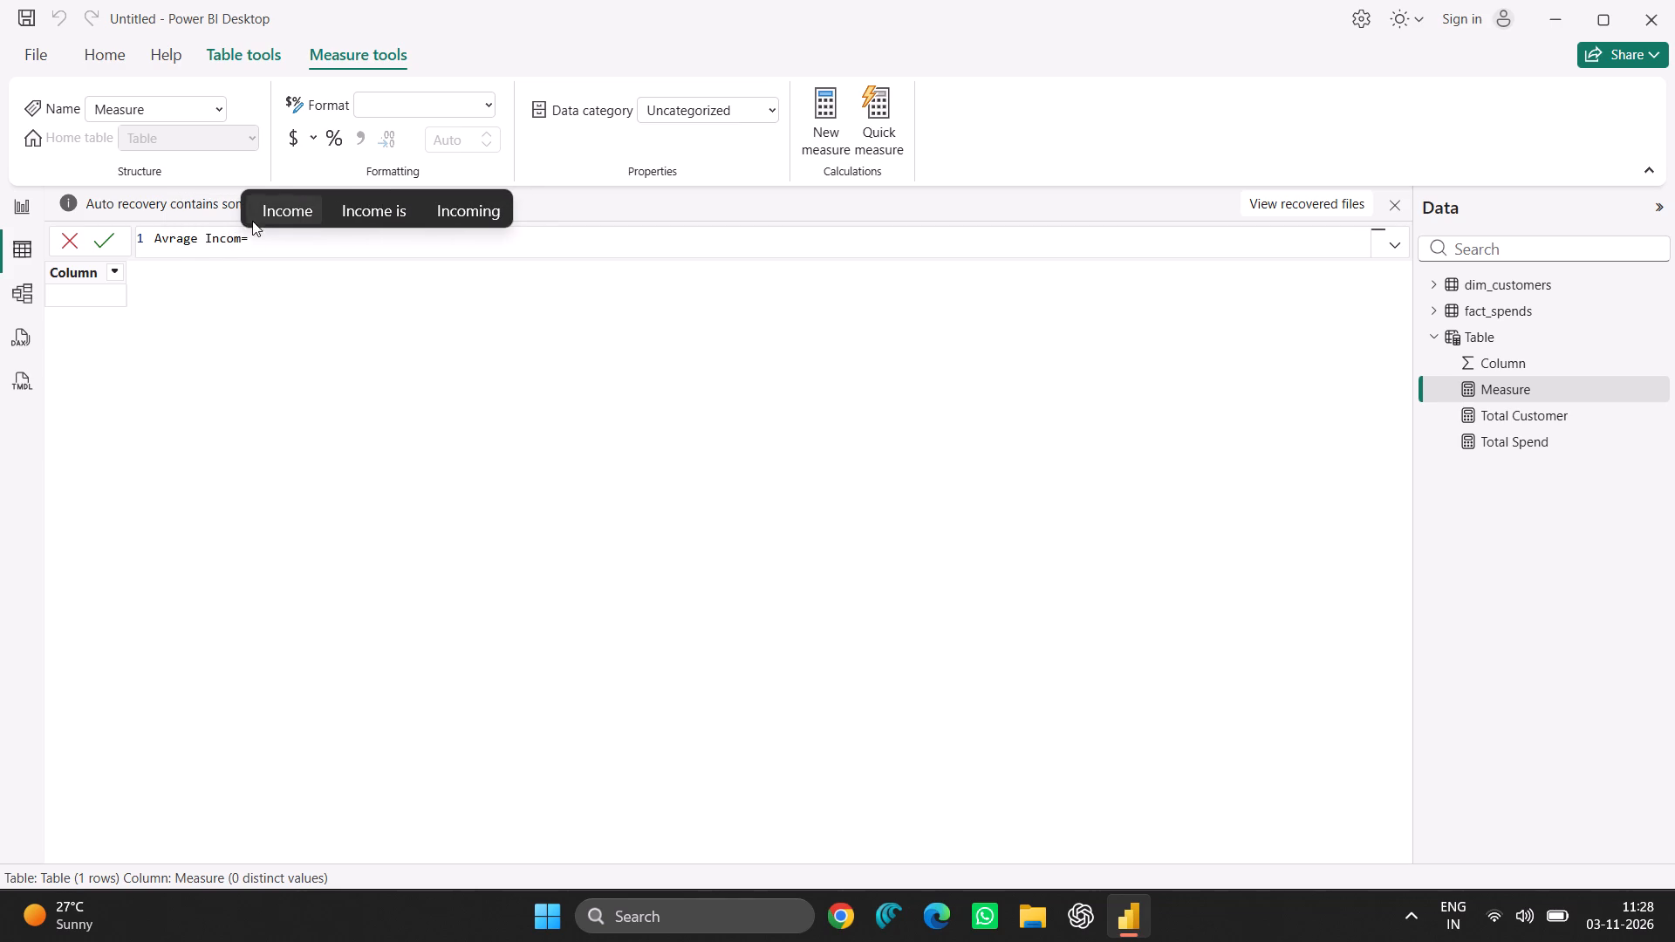
click(266, 213)
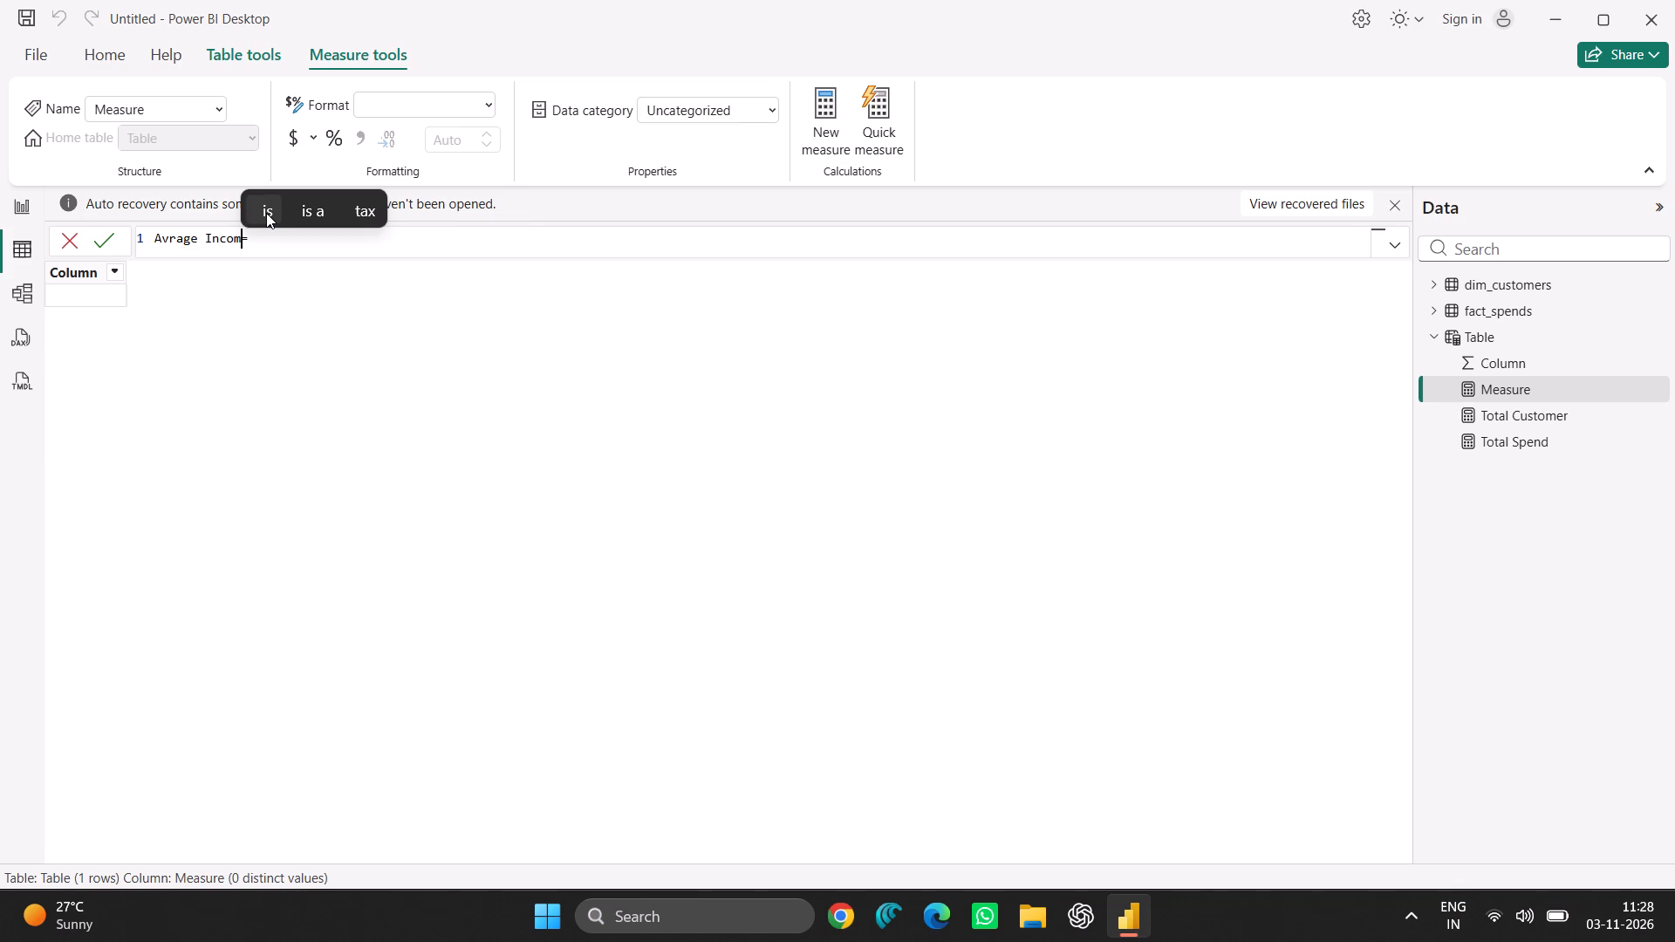
text(e)
key(space)
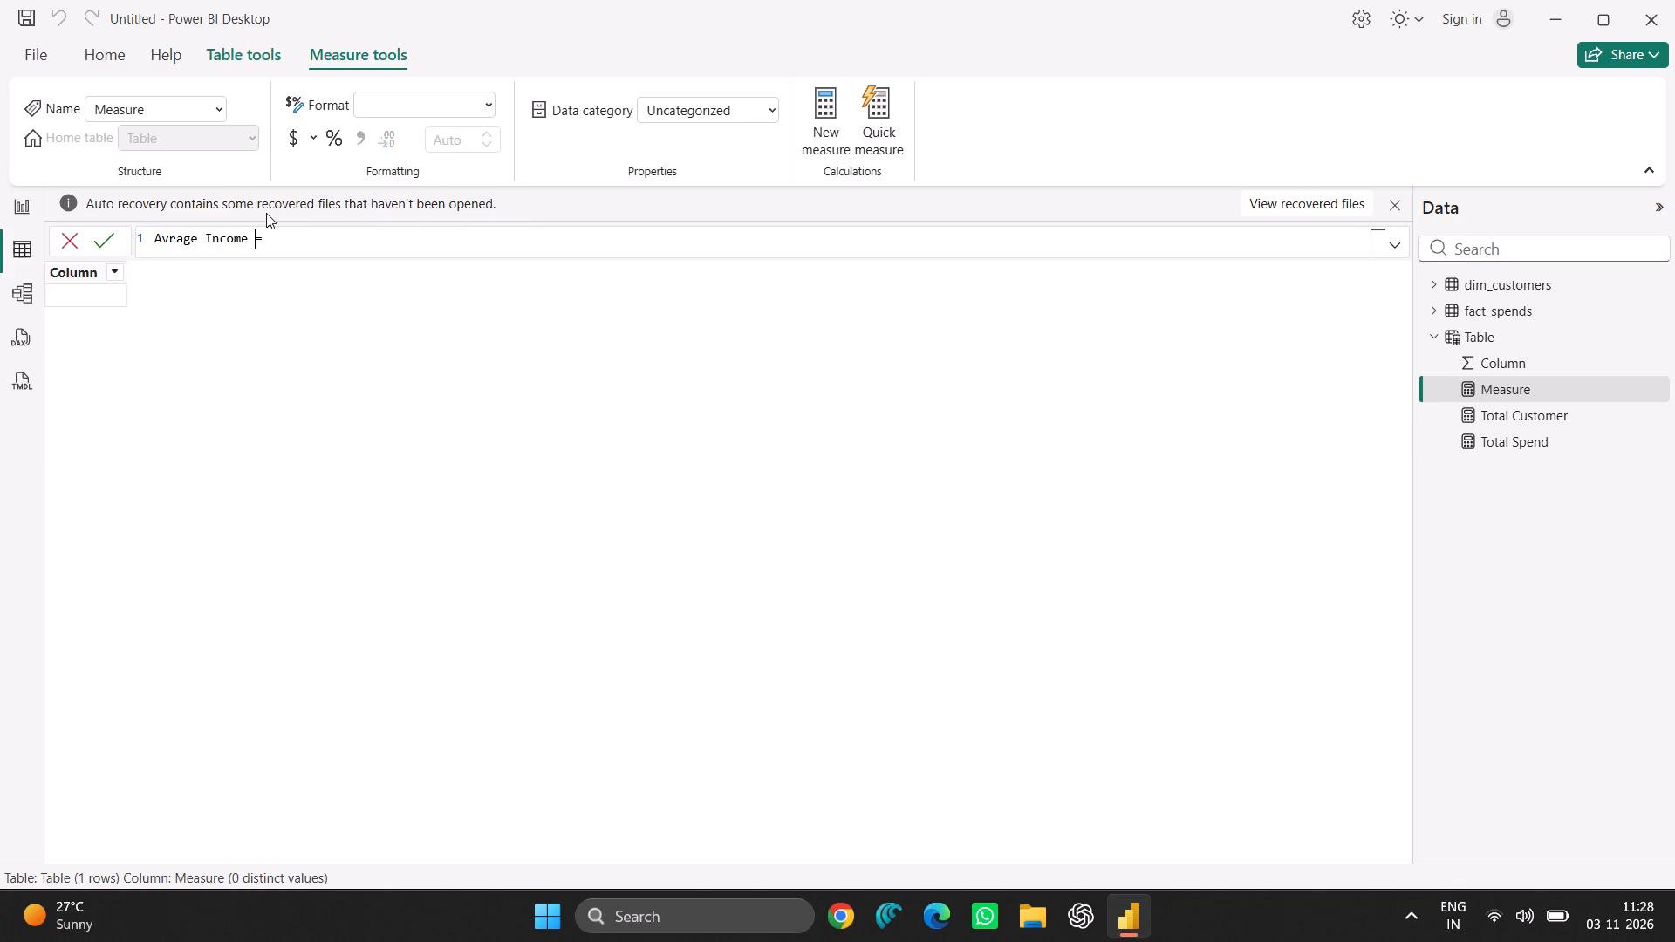
Define the Avrage Income measure as AVERAGE(dim_customers[avg_income]).
click(291, 237)
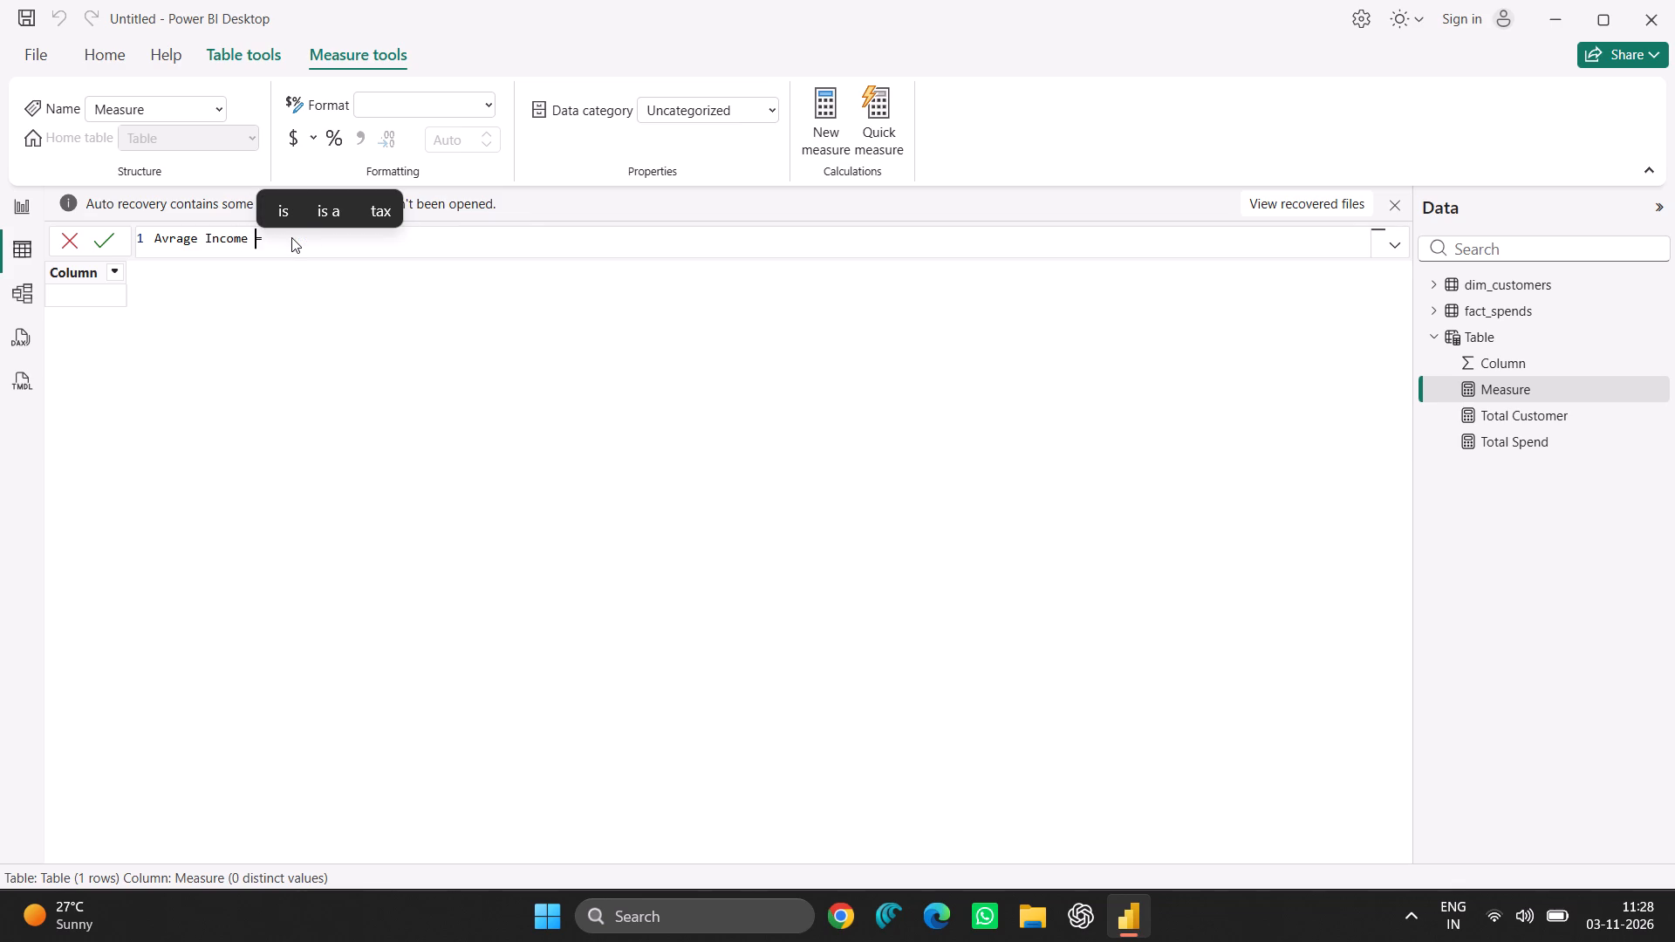
key(Right)
key(Right)
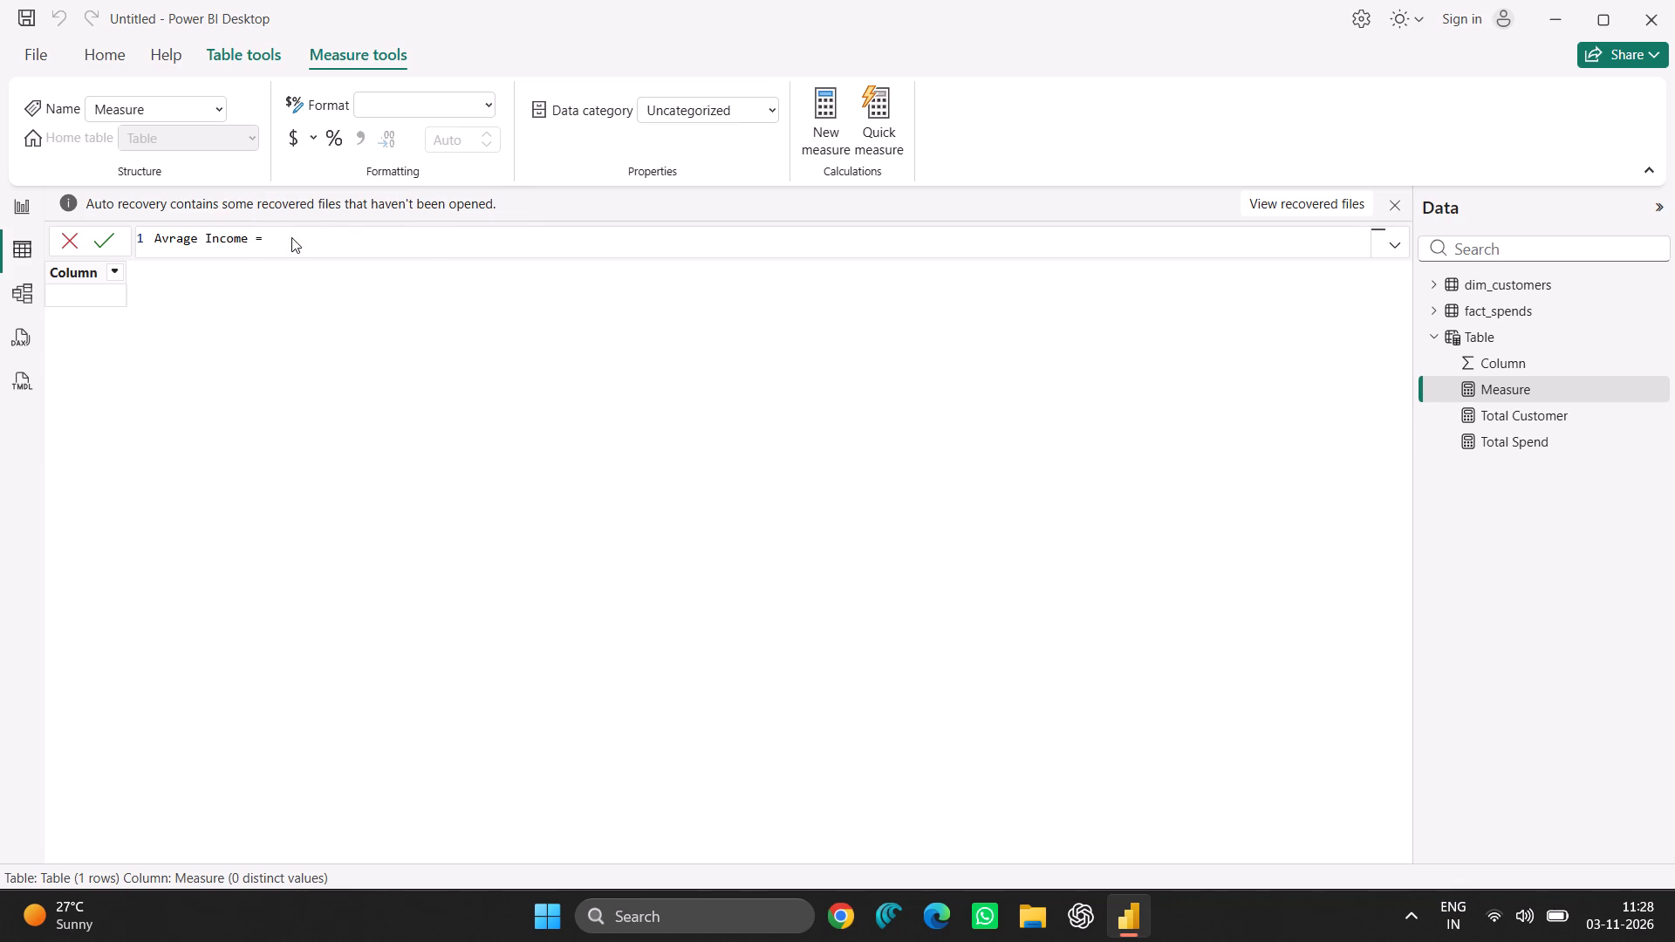
key(shift+s)
key(BackSpace)
text(Av)
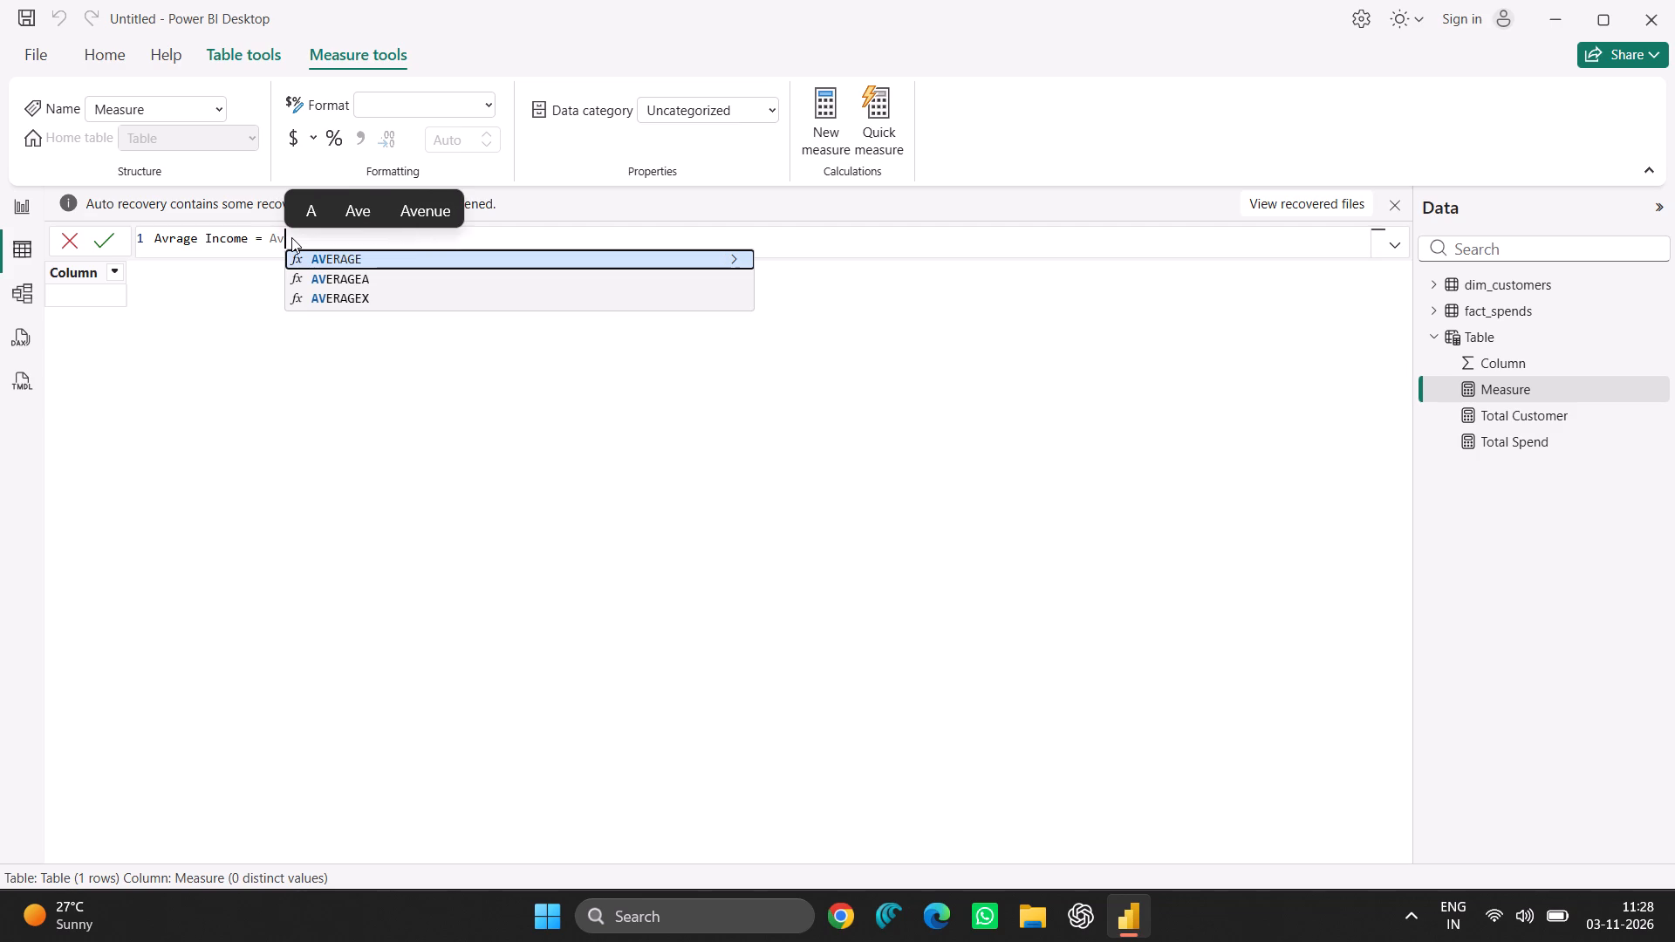
click(352, 255)
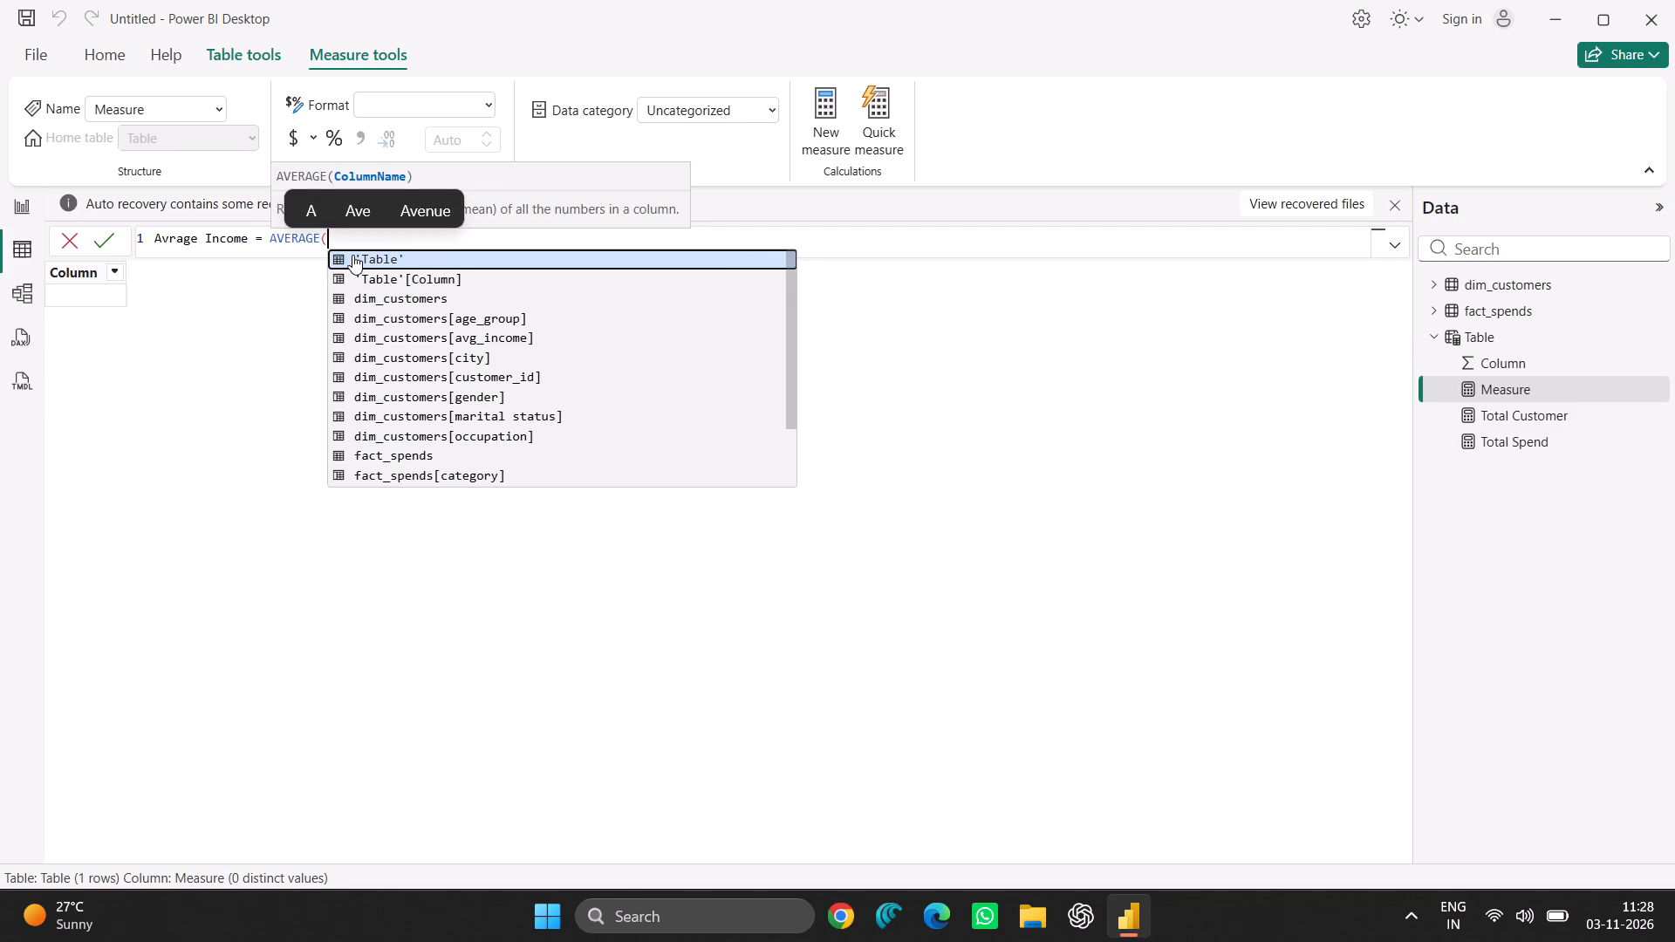
text(Avg)
click(418, 256)
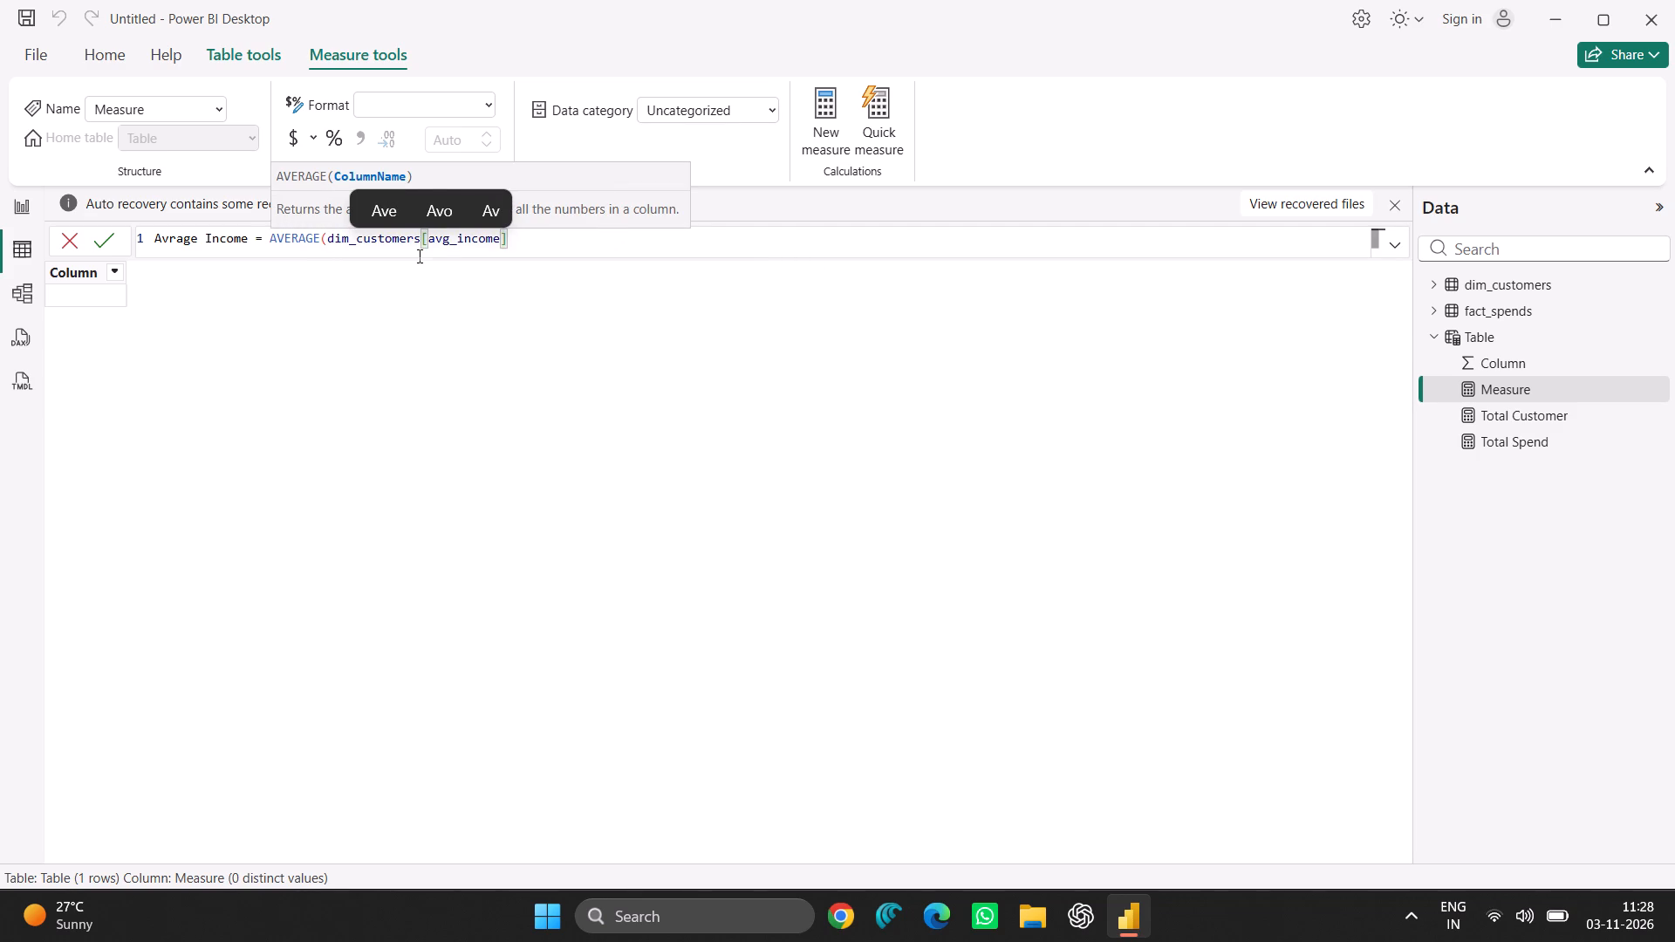
key(shift+parenright)
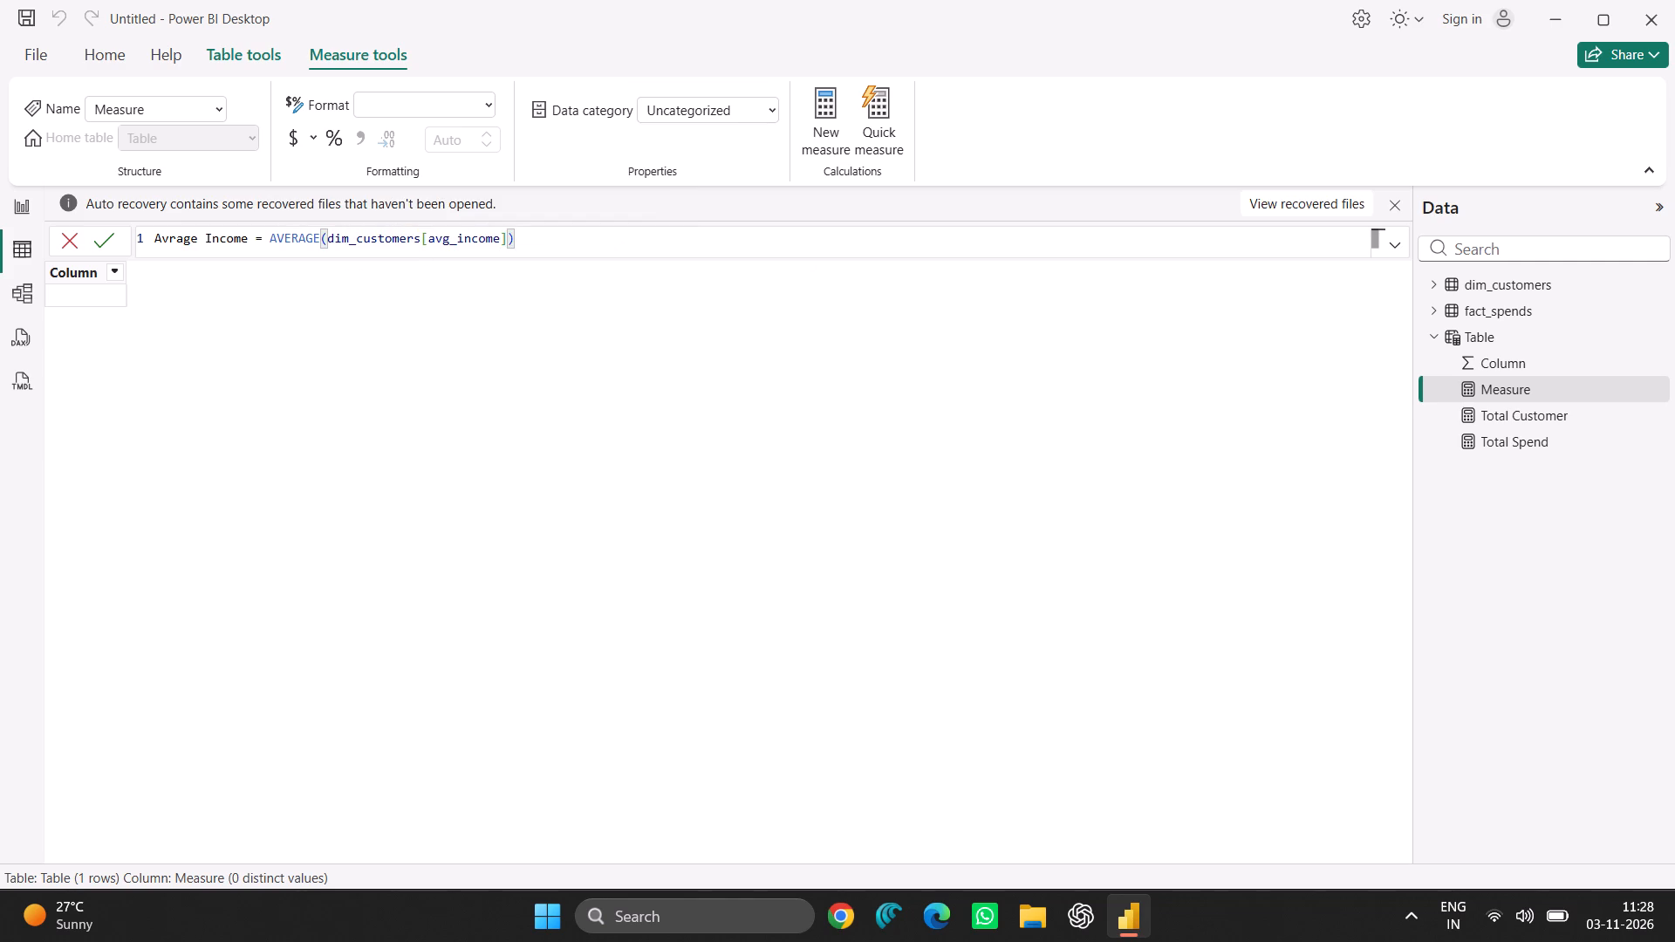
key(Return)
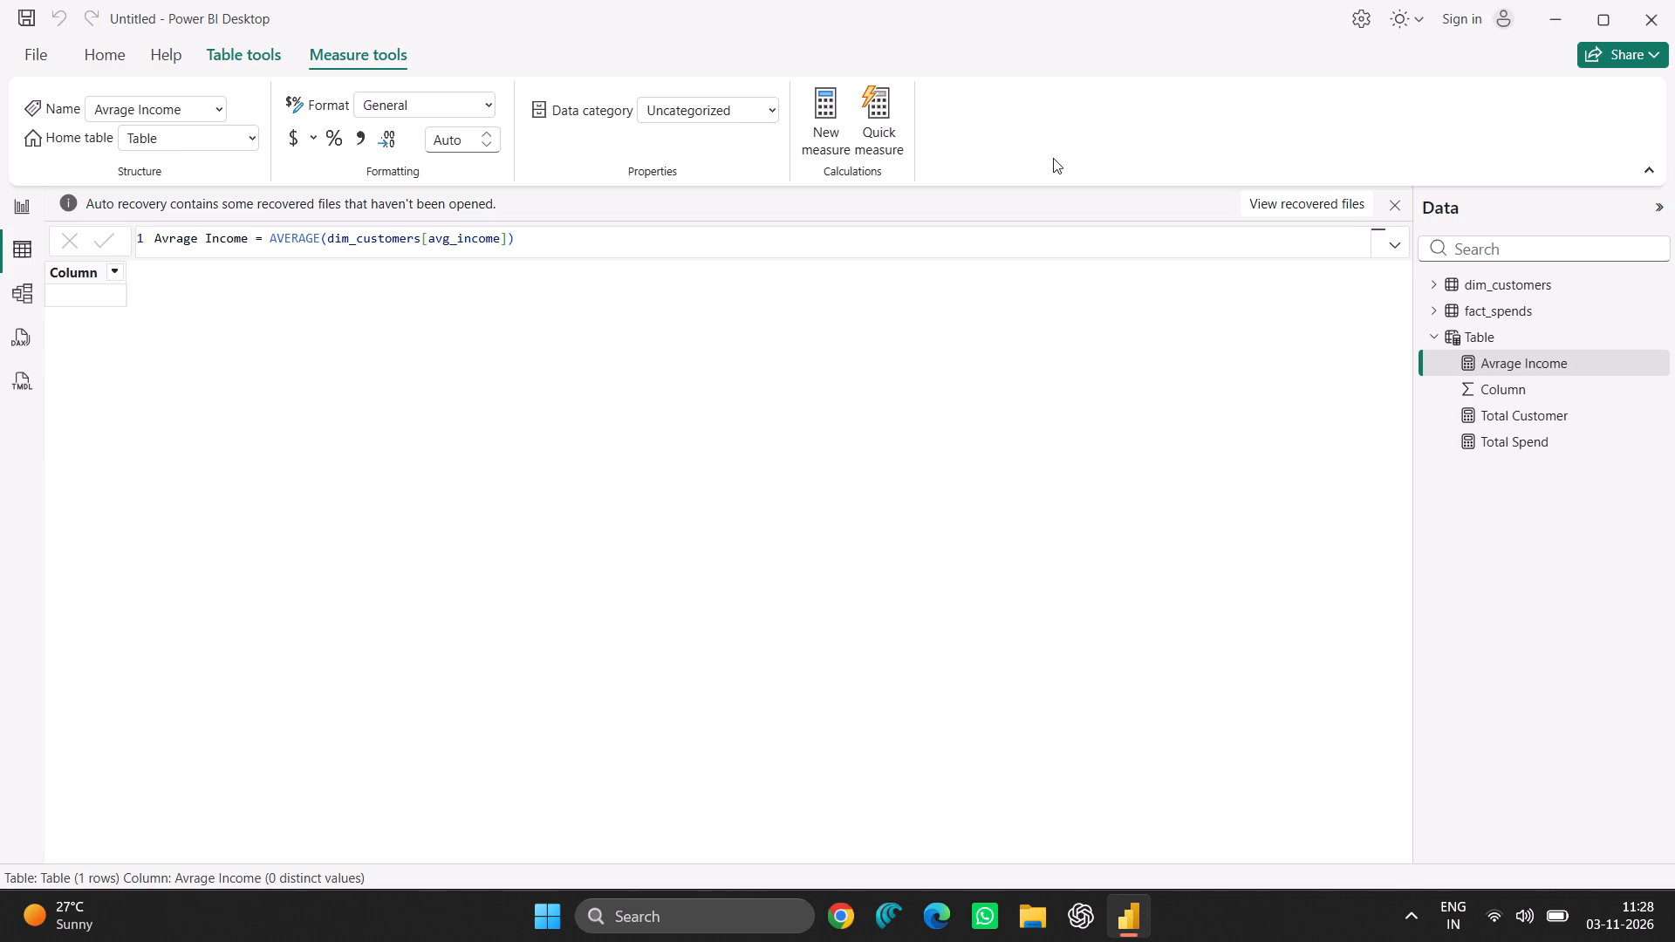
Start a fourth measure in the same table as Avrage Income.
right_click(1555, 359)
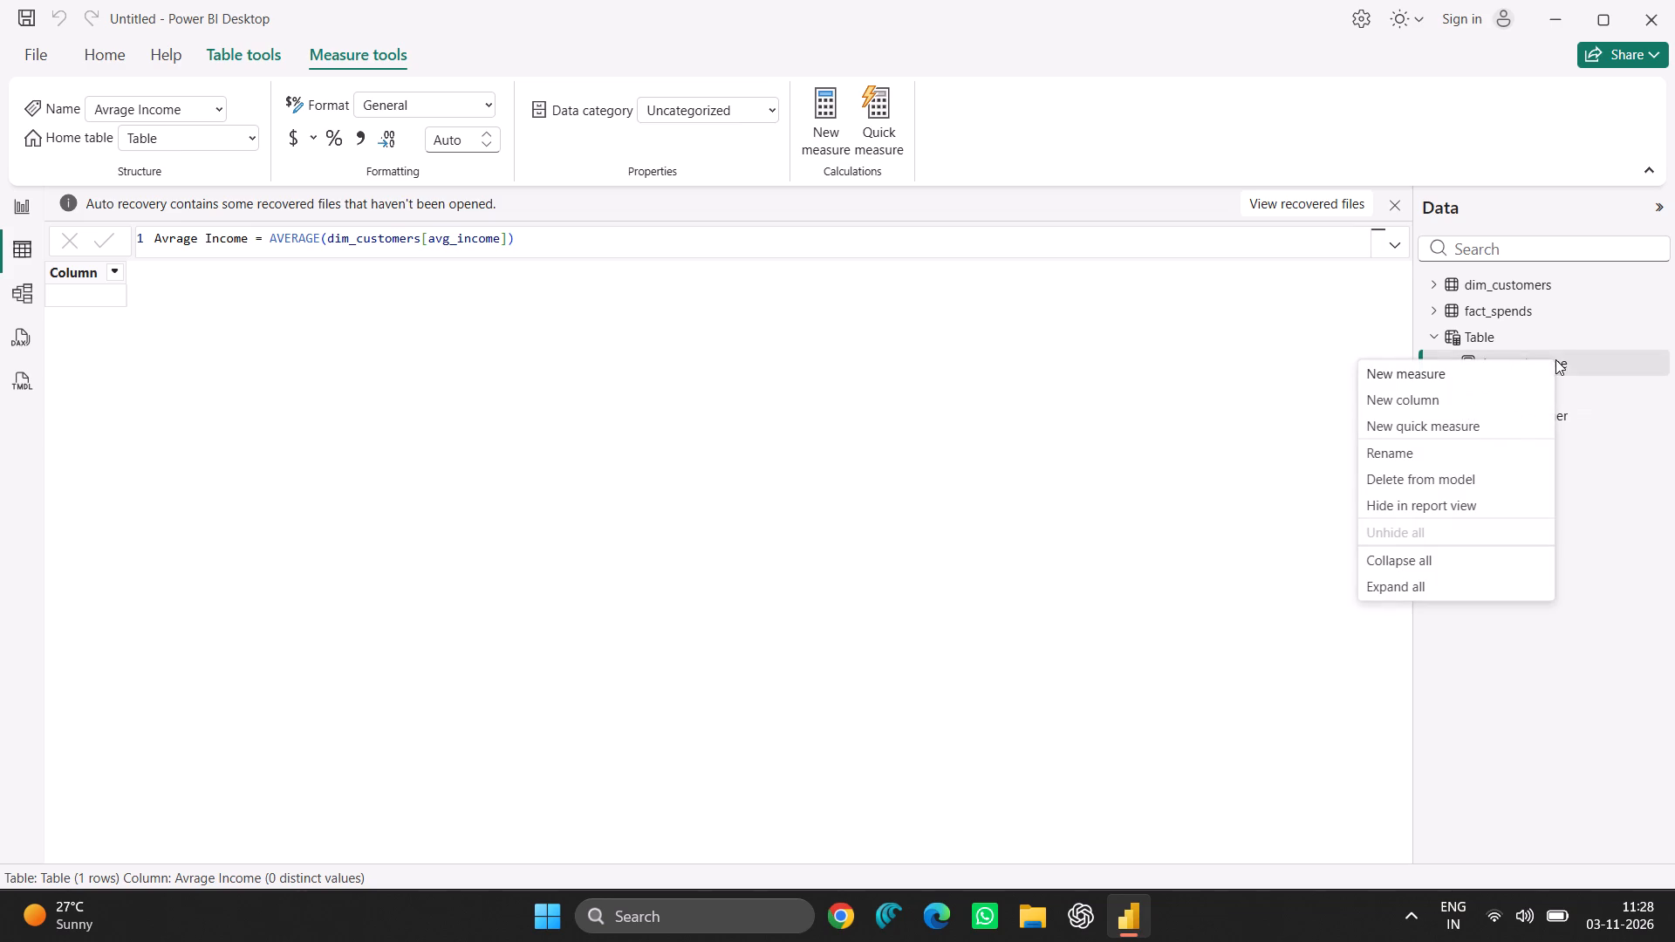
click(1471, 376)
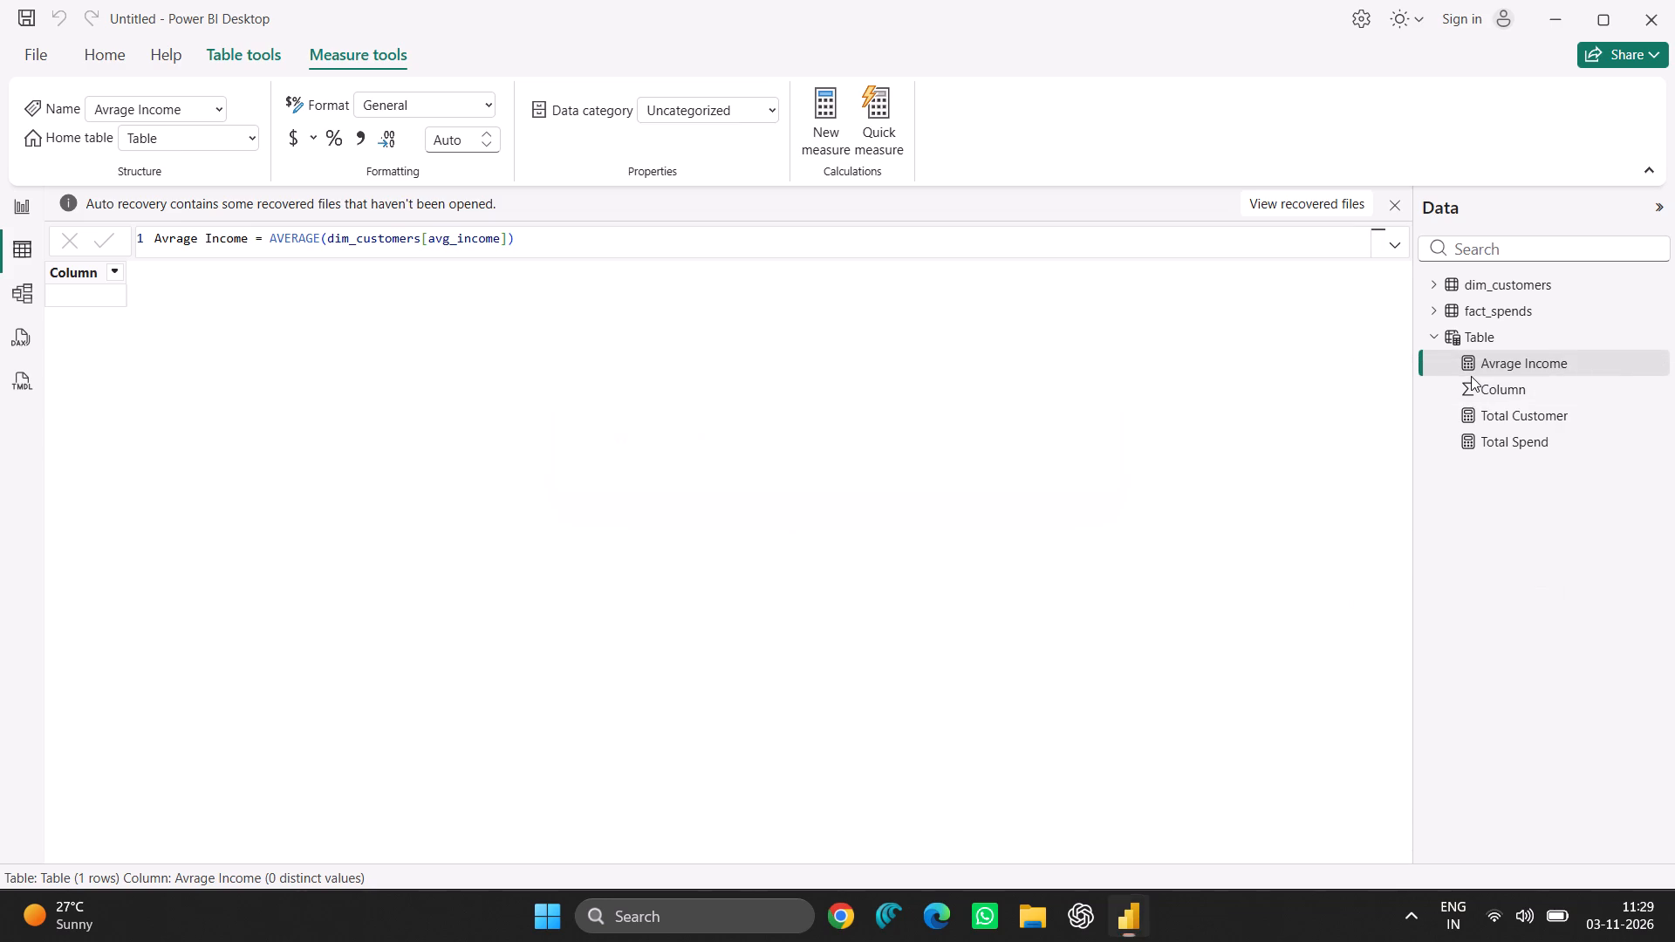
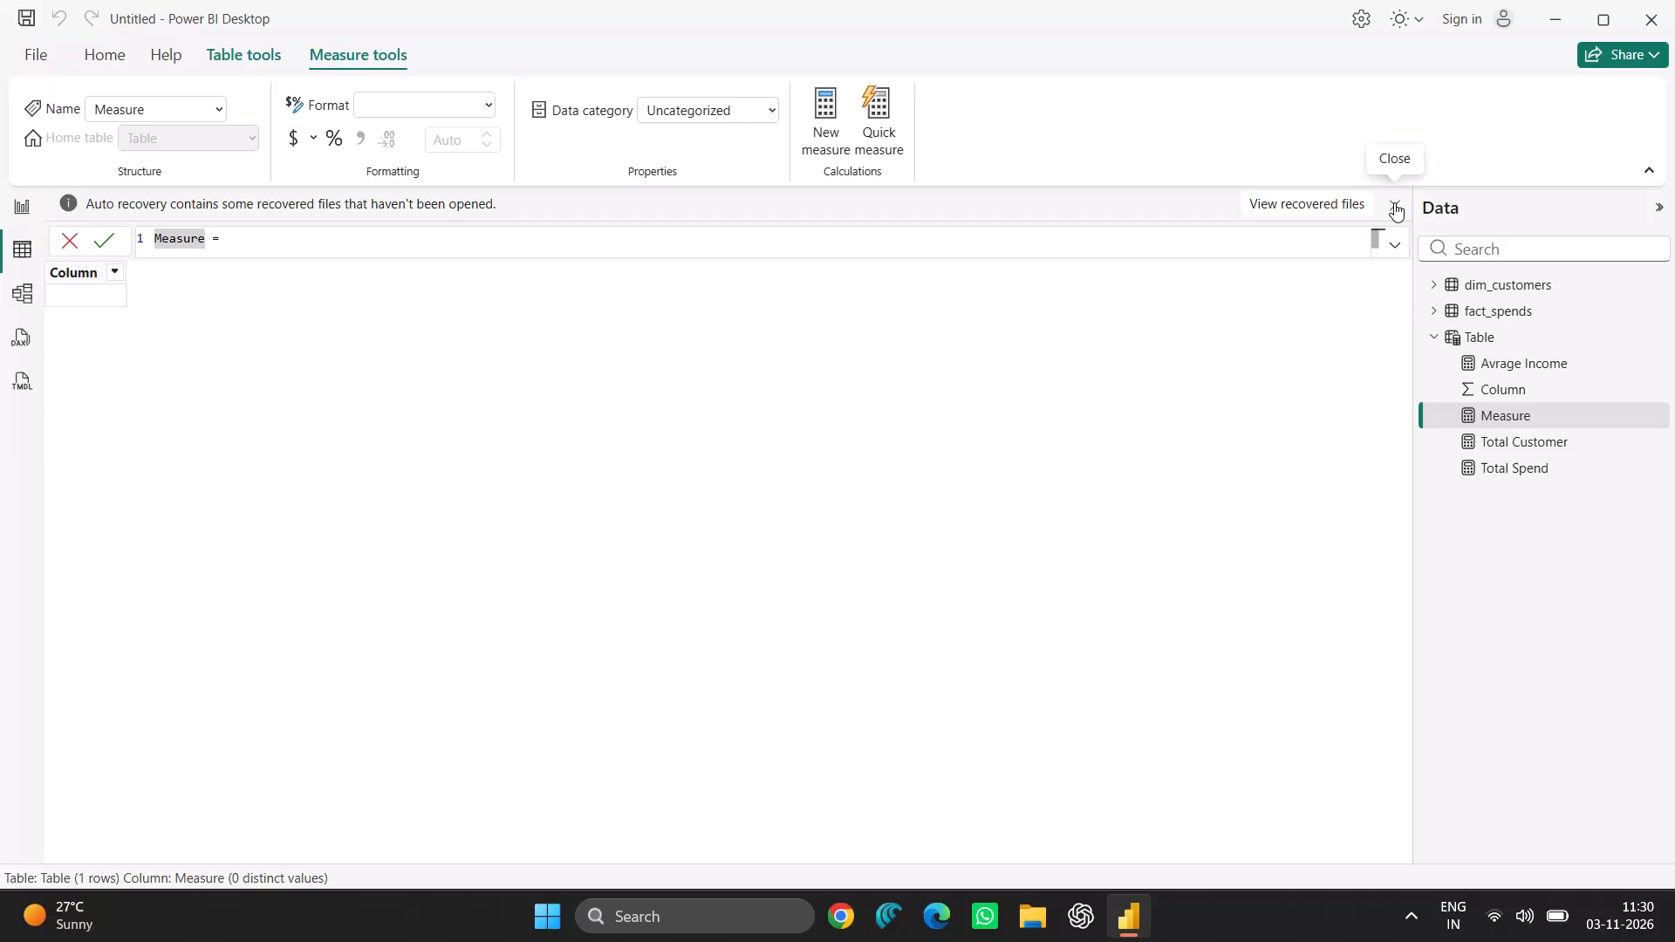
Replace the new measure's default name with Average Spend Per Customer.
key(Right)
key(Right)
key(Right)
key(Right)
key(Right)
key(Right)
key(Right)
key(BackSpace)
key(BackSpace)
key(BackSpace)
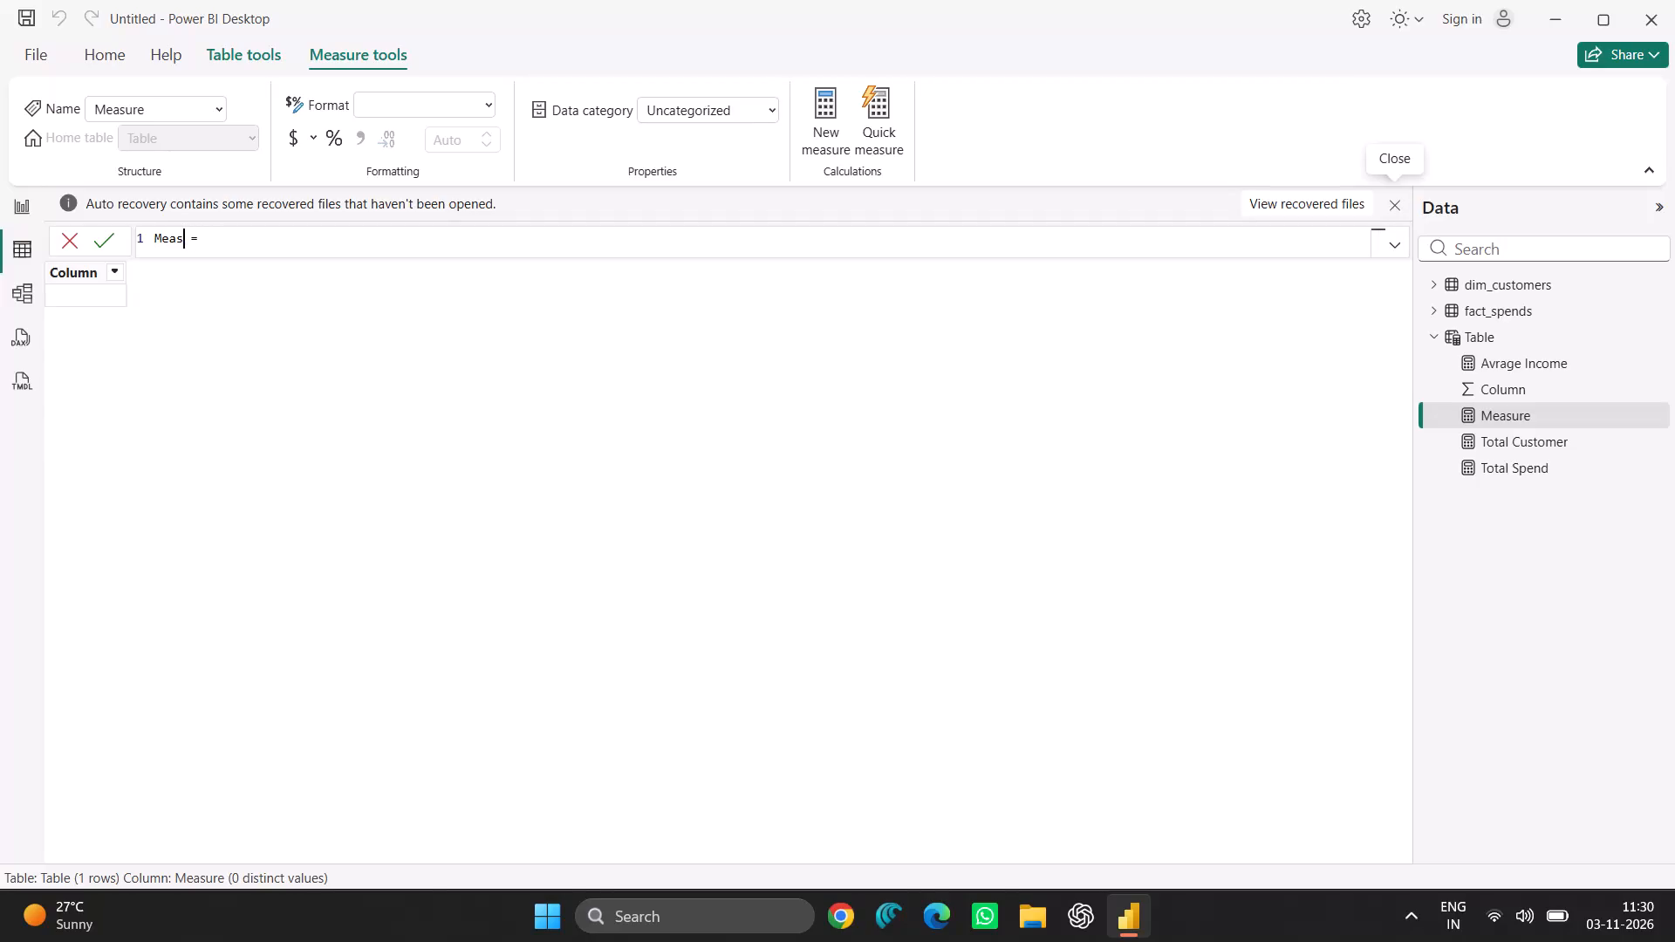
key(BackSpace)
key(BackSpace)
key(BackSpace)
key(BackSpace)
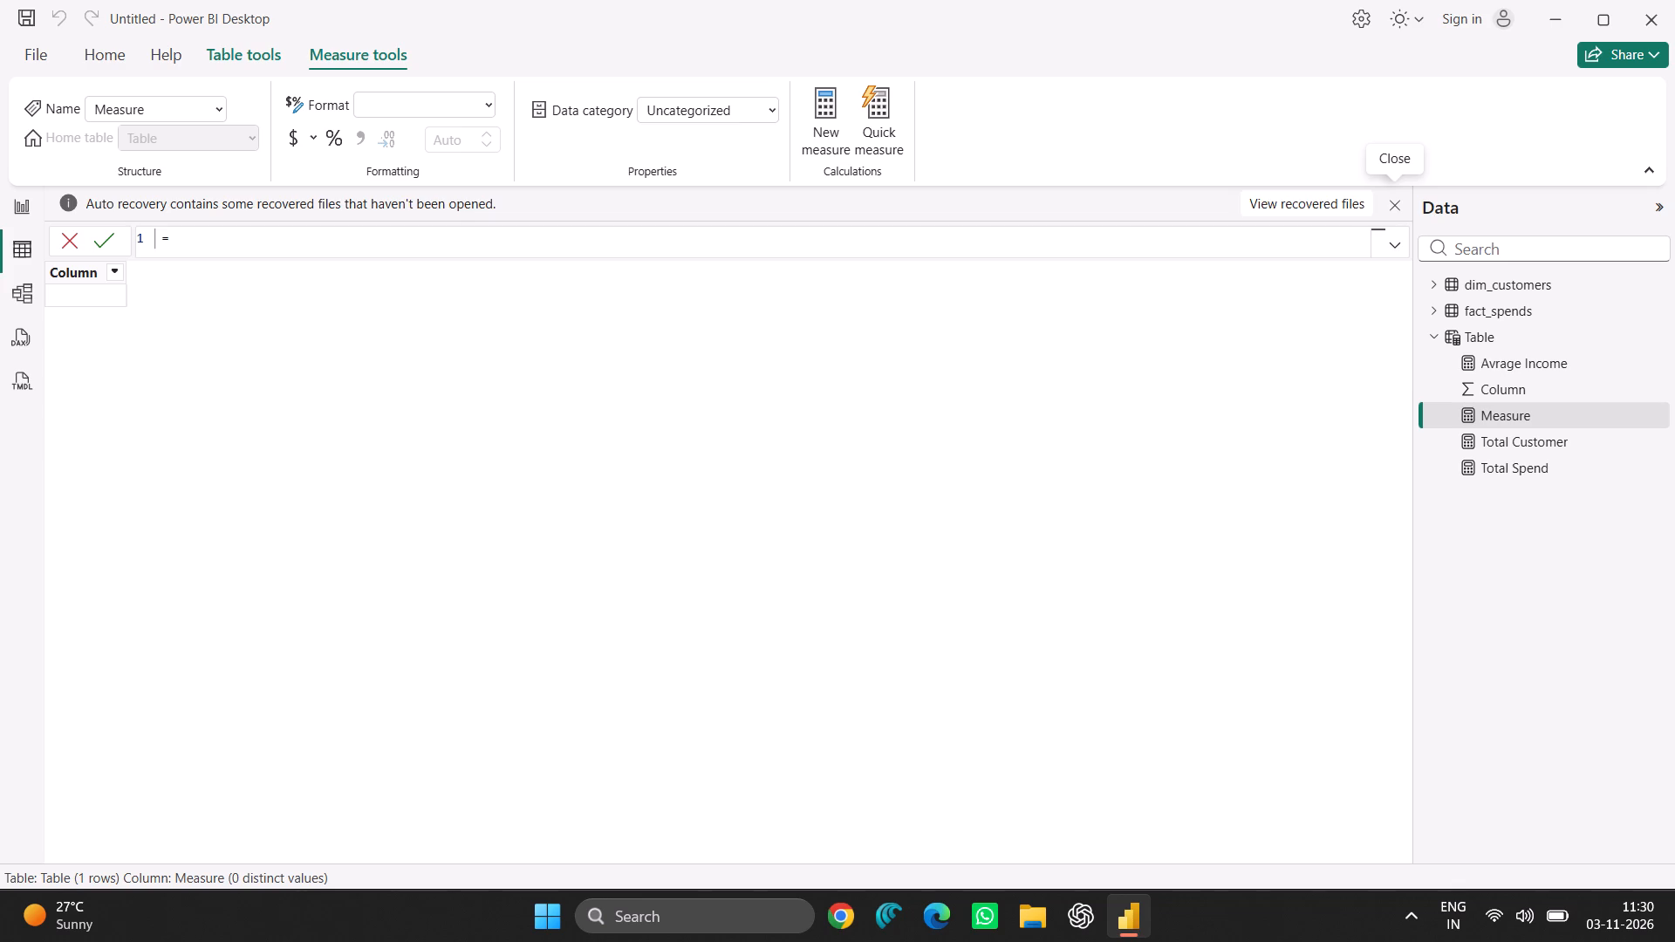
text(Av)
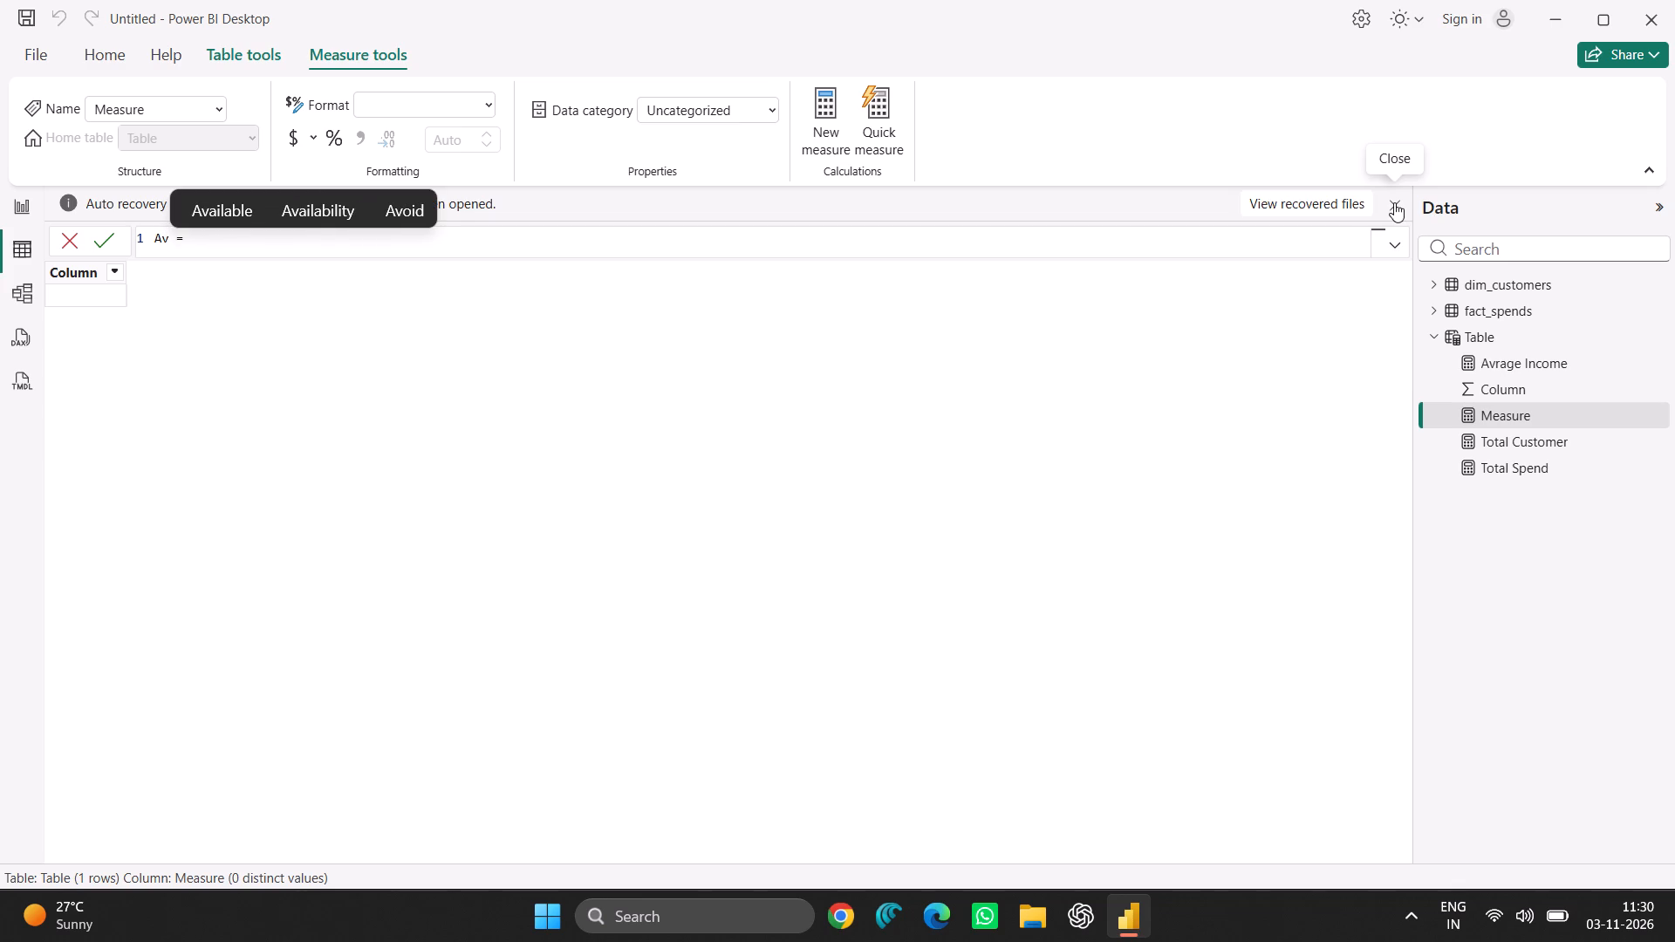
text(erage)
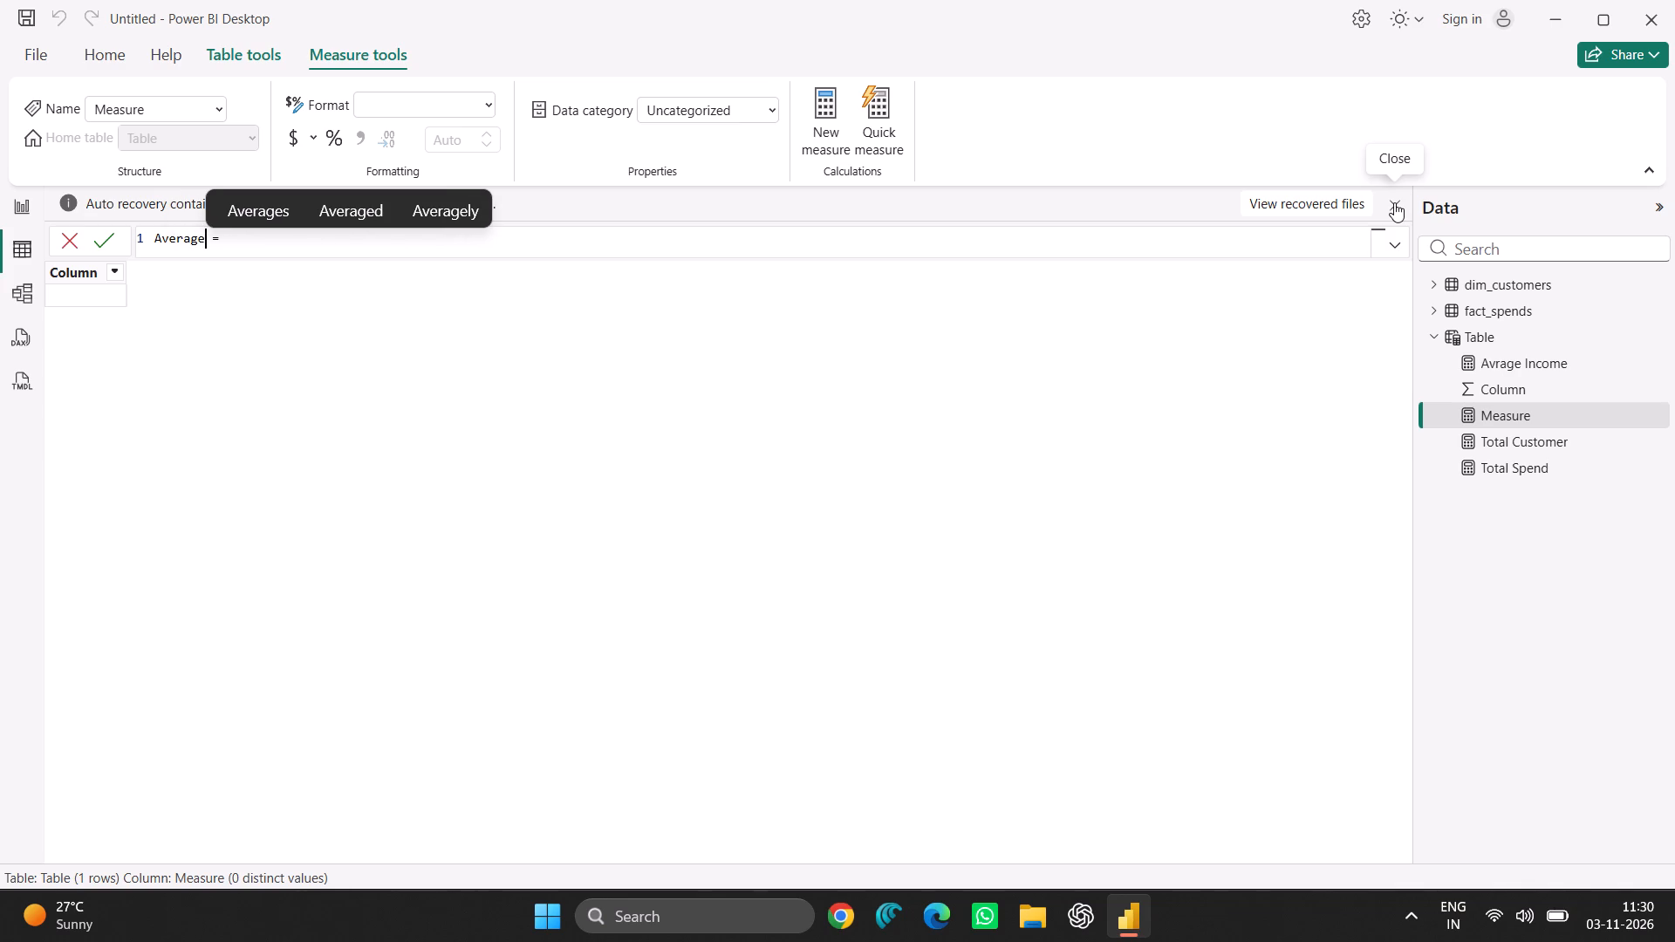
key(space)
text(Sp=)
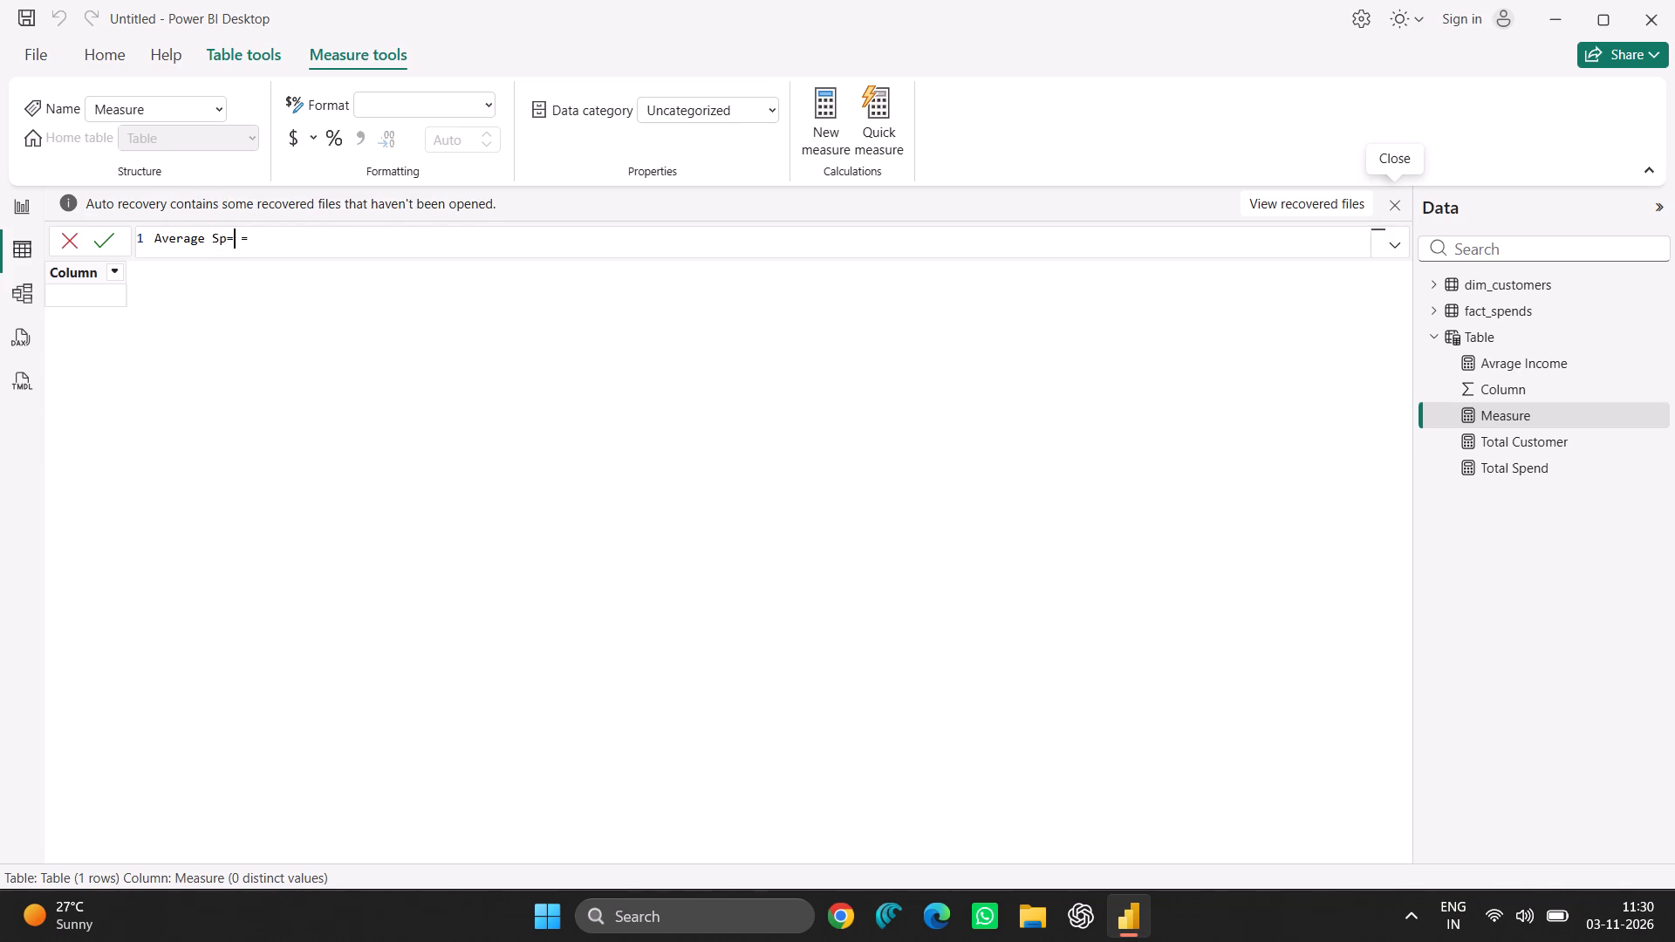
key(BackSpace)
key(BackSpace)
text(pend)
key(space)
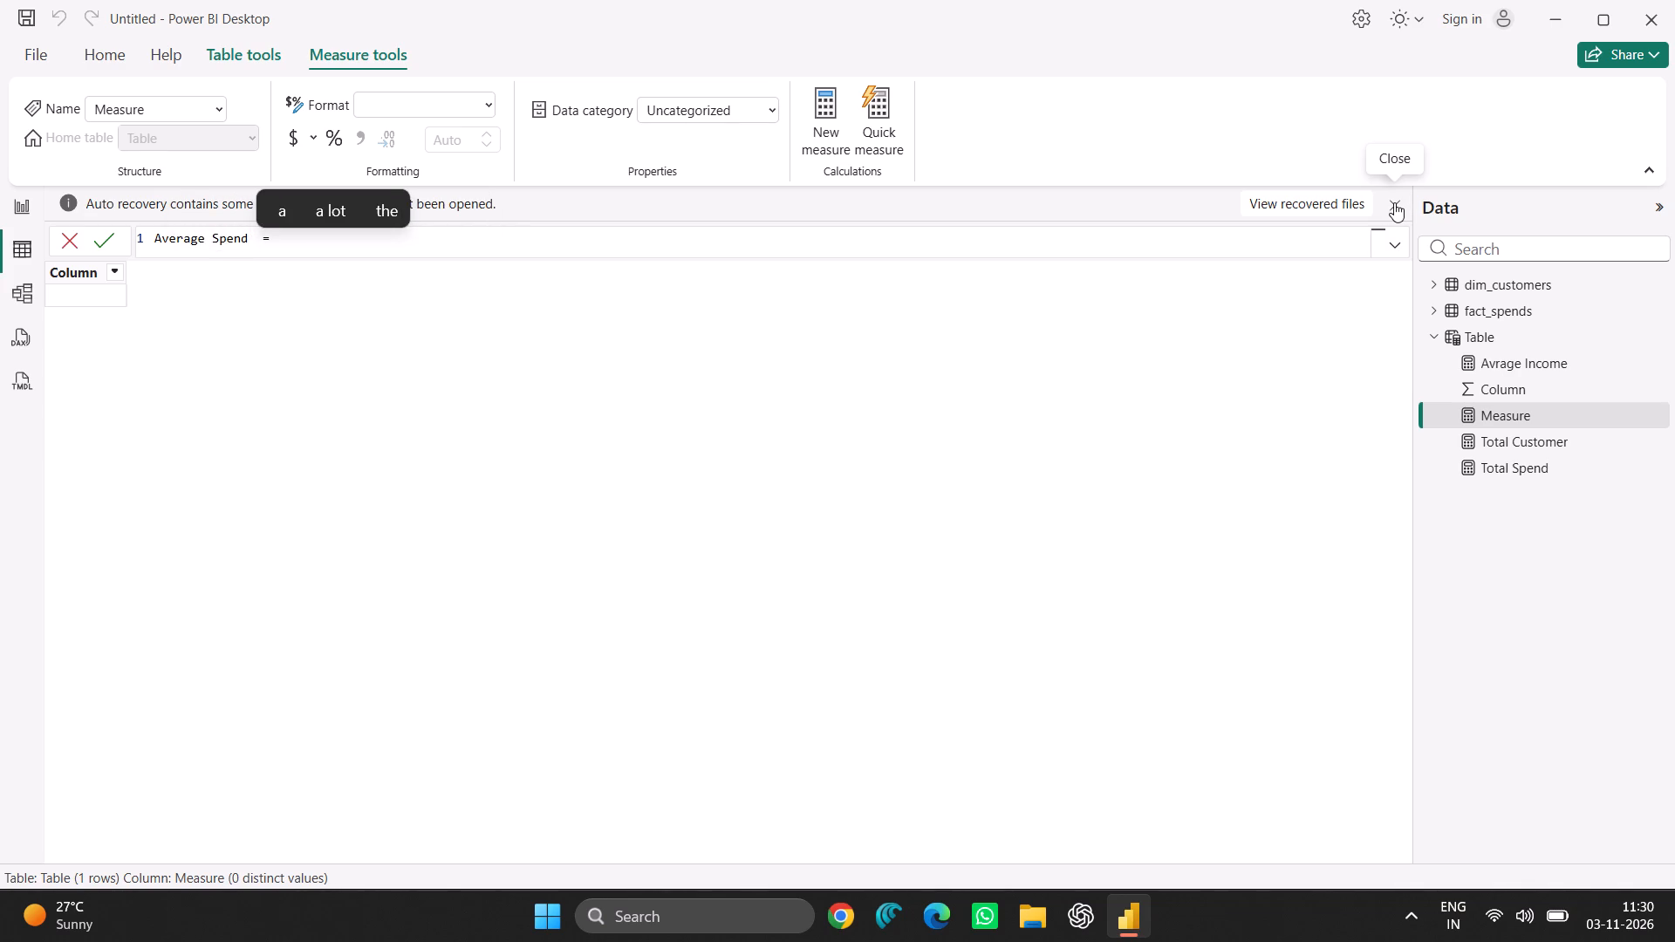
key(shift+o)
key(BackSpace)
text(Per c)
key(BackSpace)
key(shift+c)
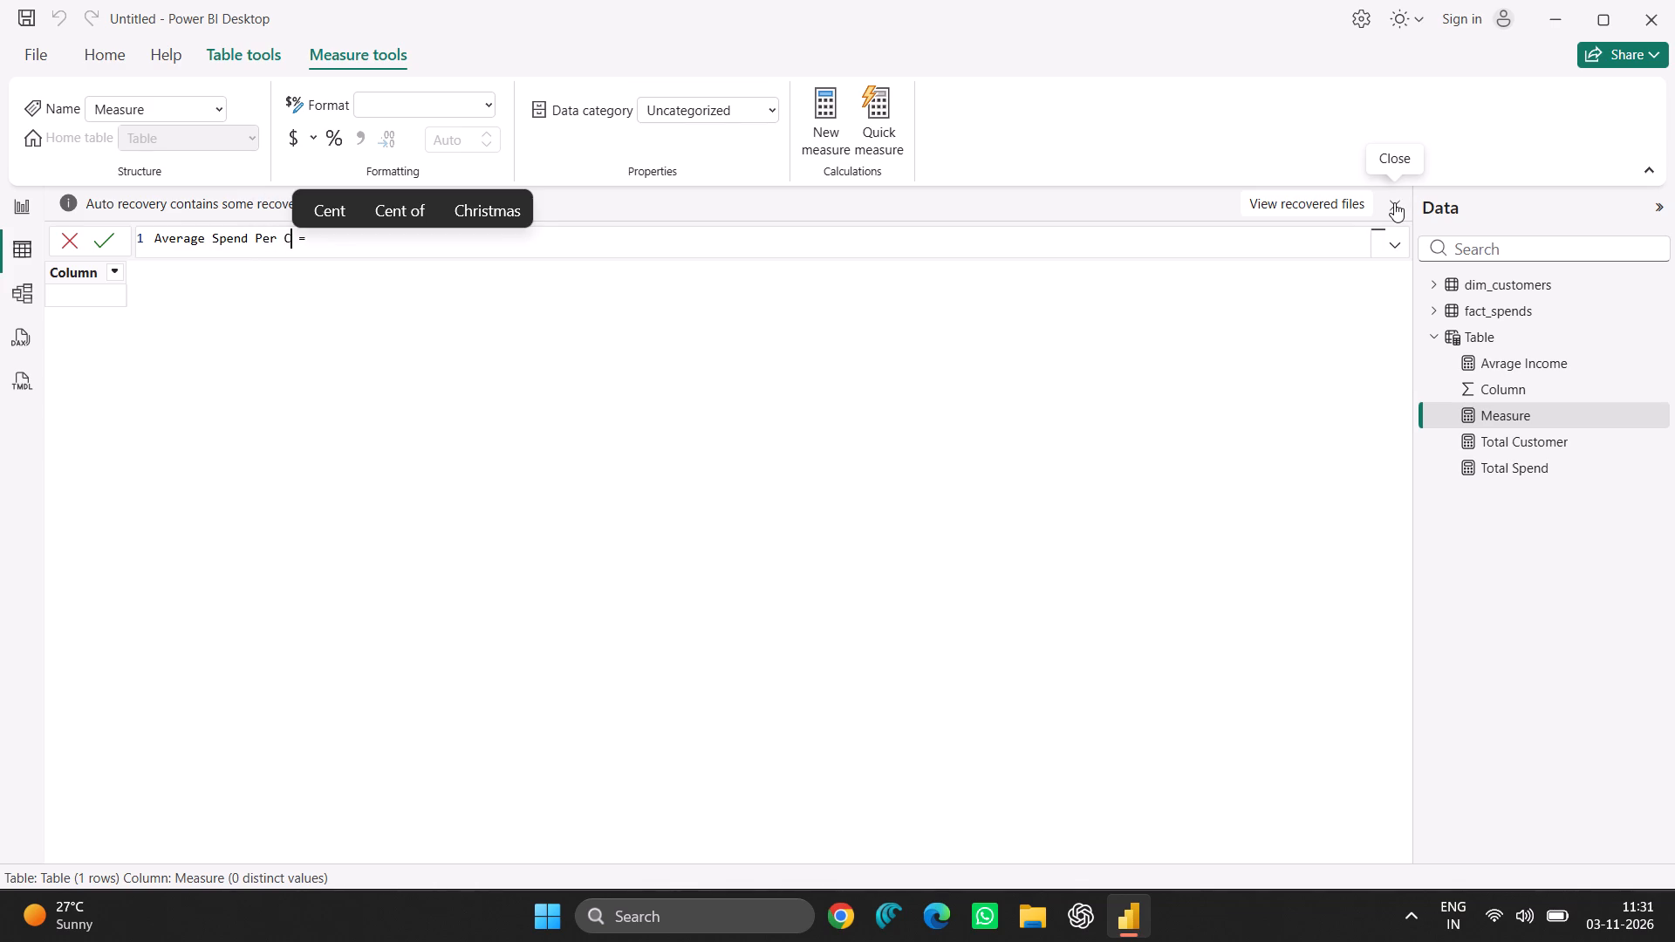
text(ustomer)
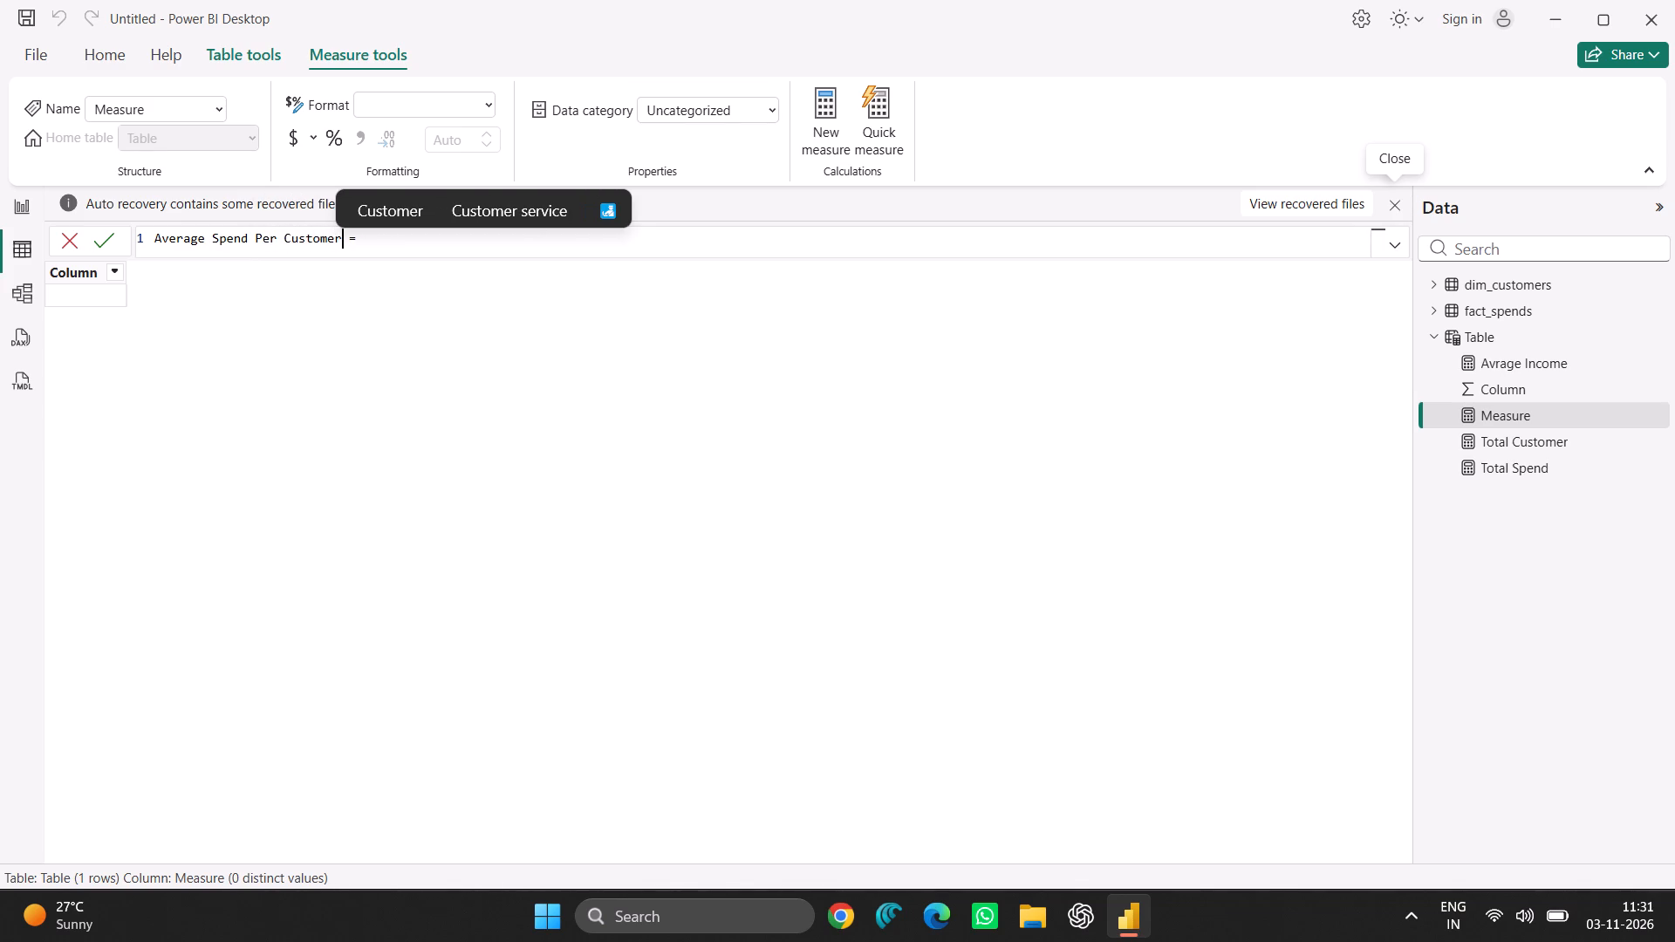
Define the Average Spend Per Customer measure as DIVIDE([Total Spend],[Total Customer],0).
key(Right)
key(Right)
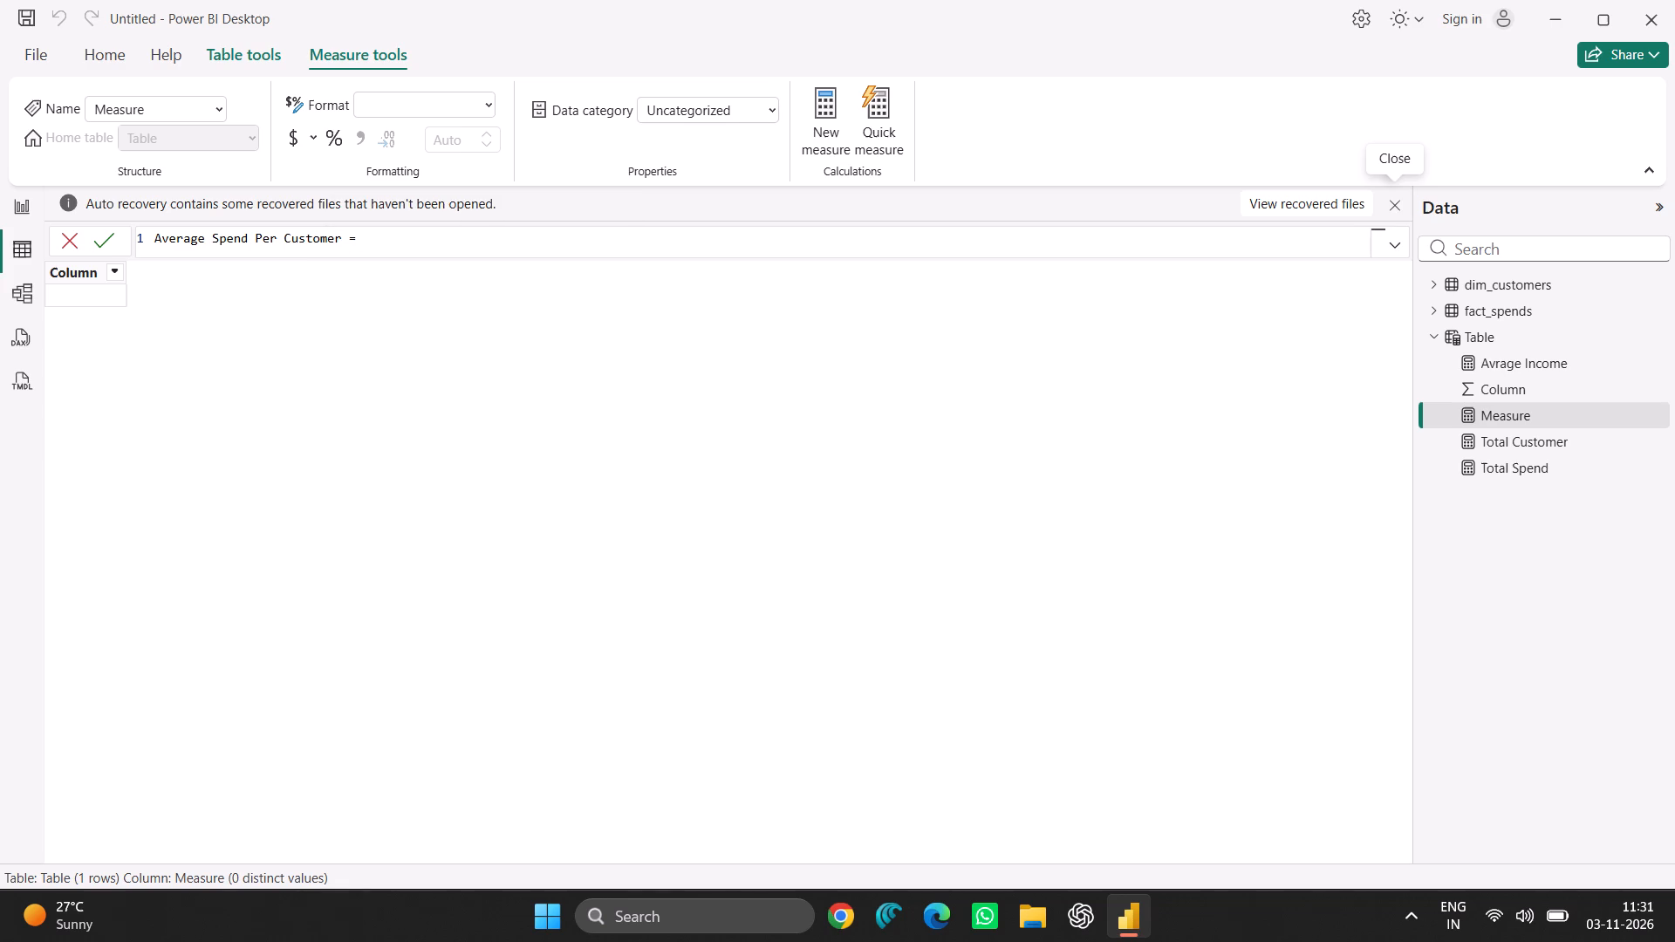
key(space)
text(D)
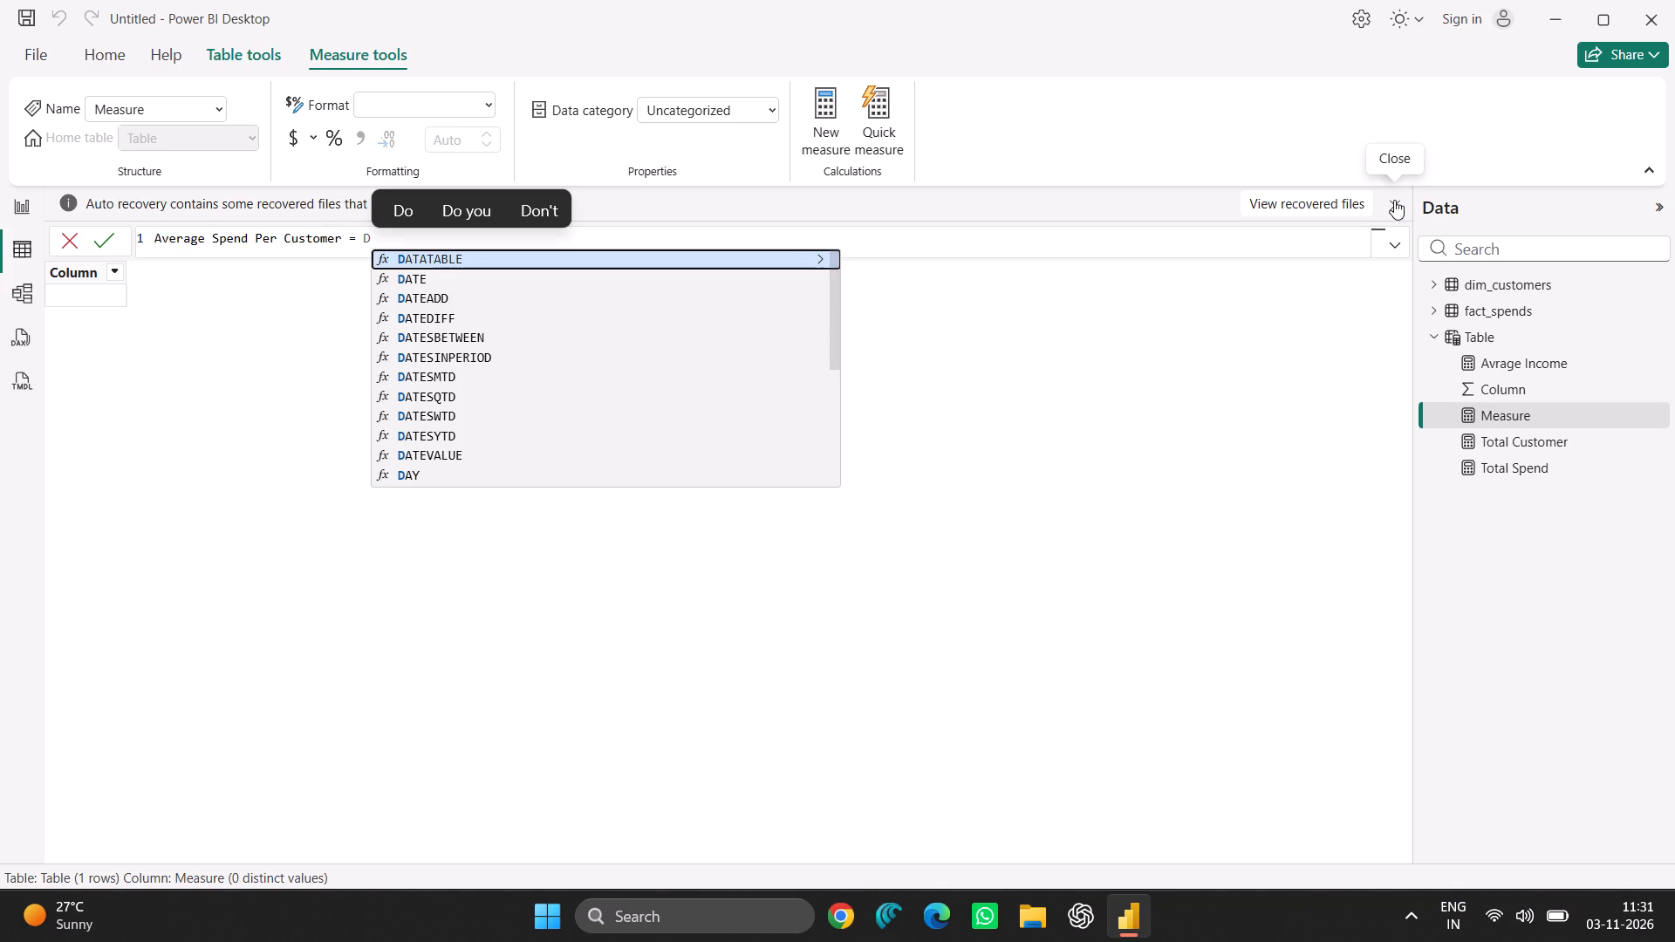
key(i)
key(v)
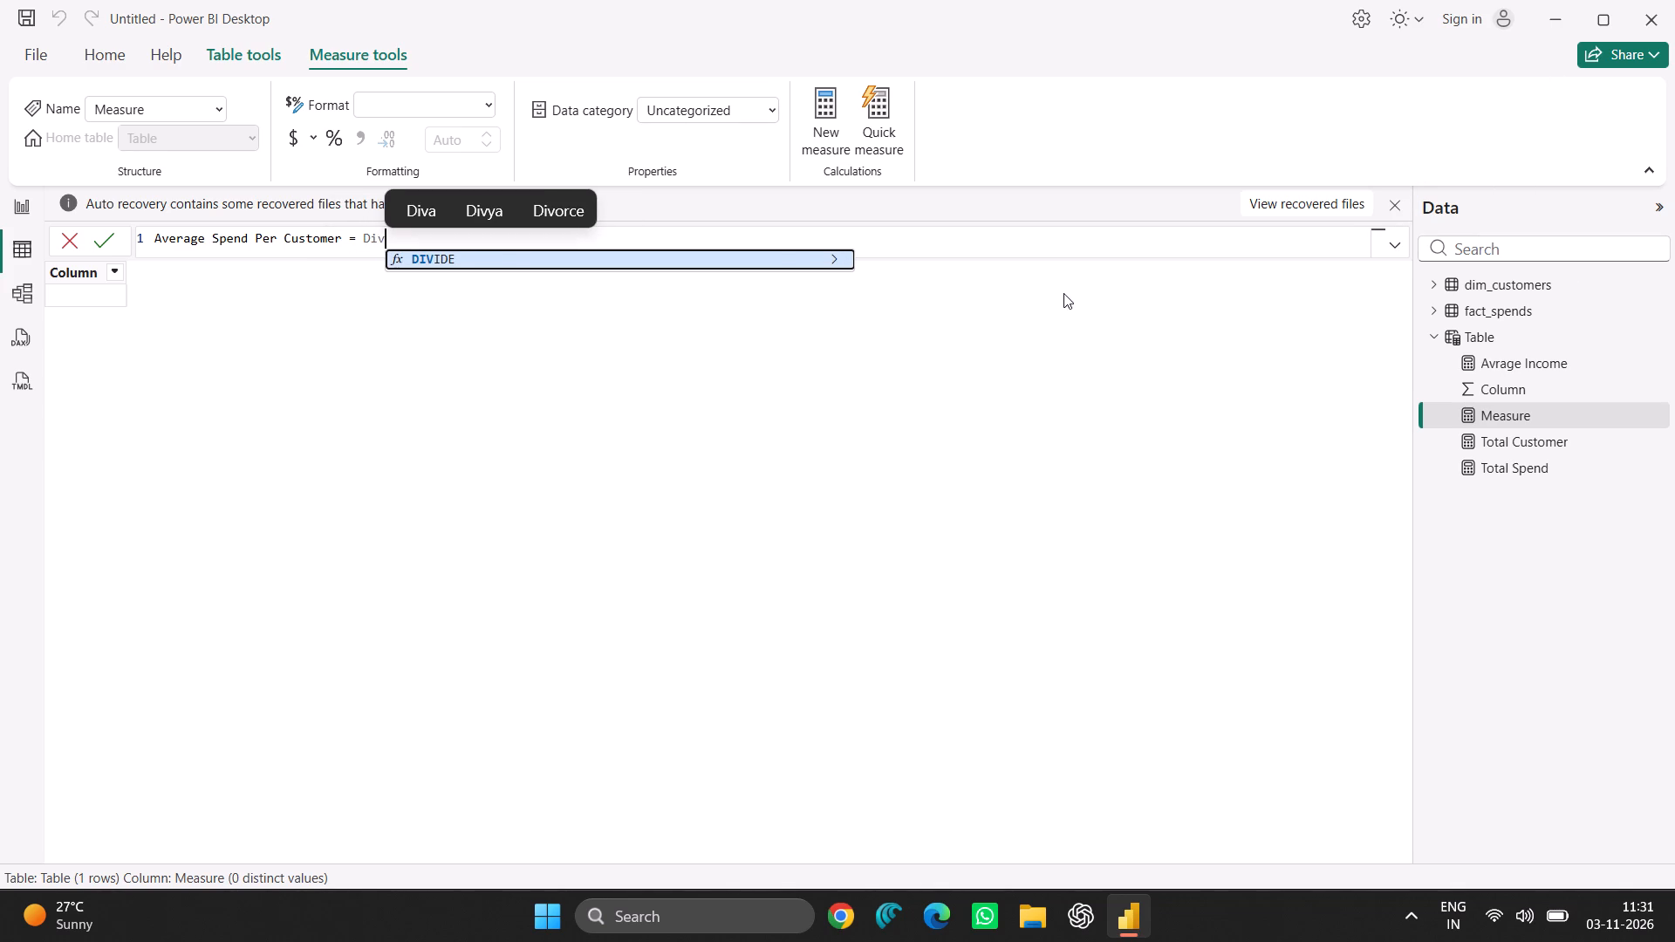
click(467, 260)
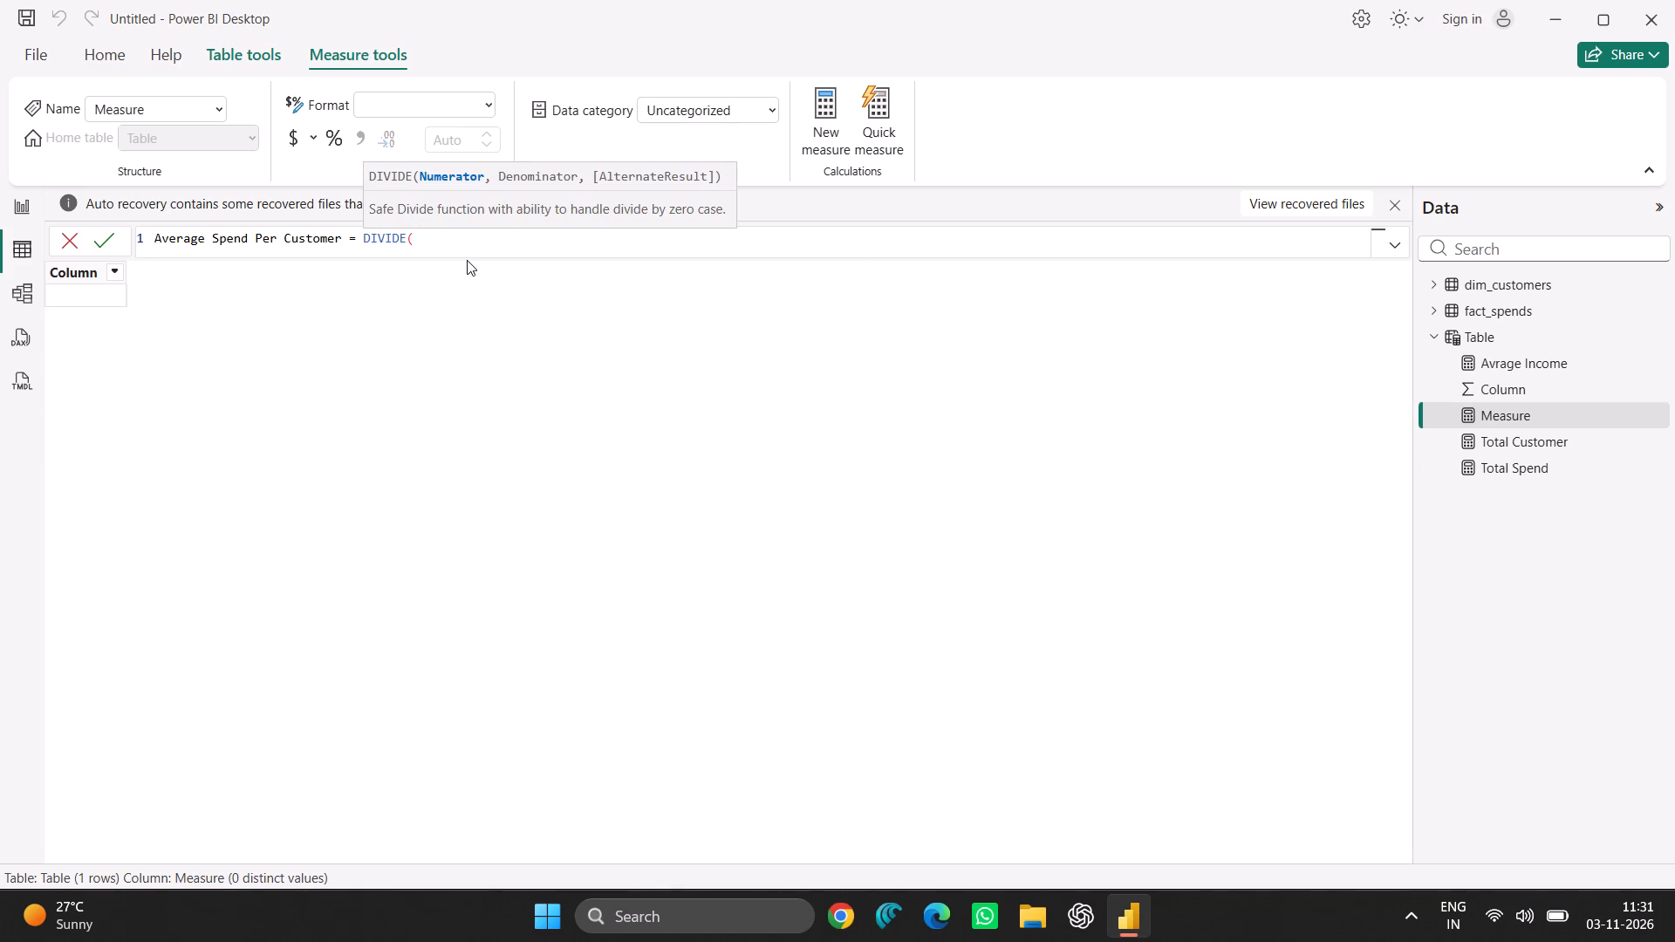
key(bracketleft)
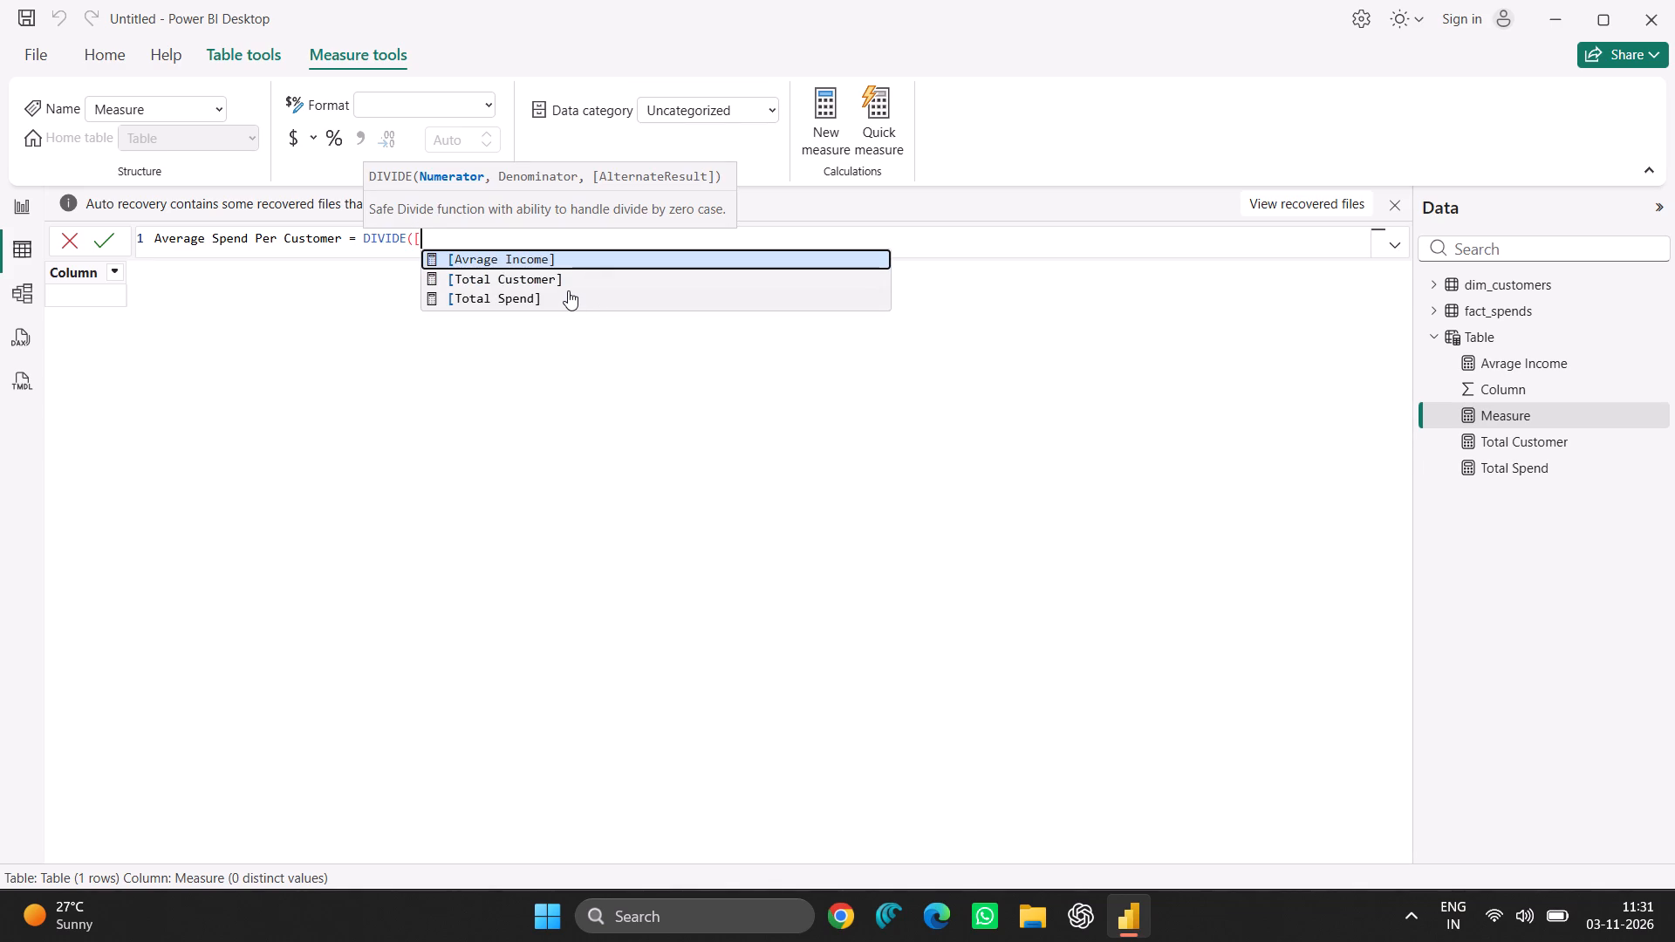
click(493, 292)
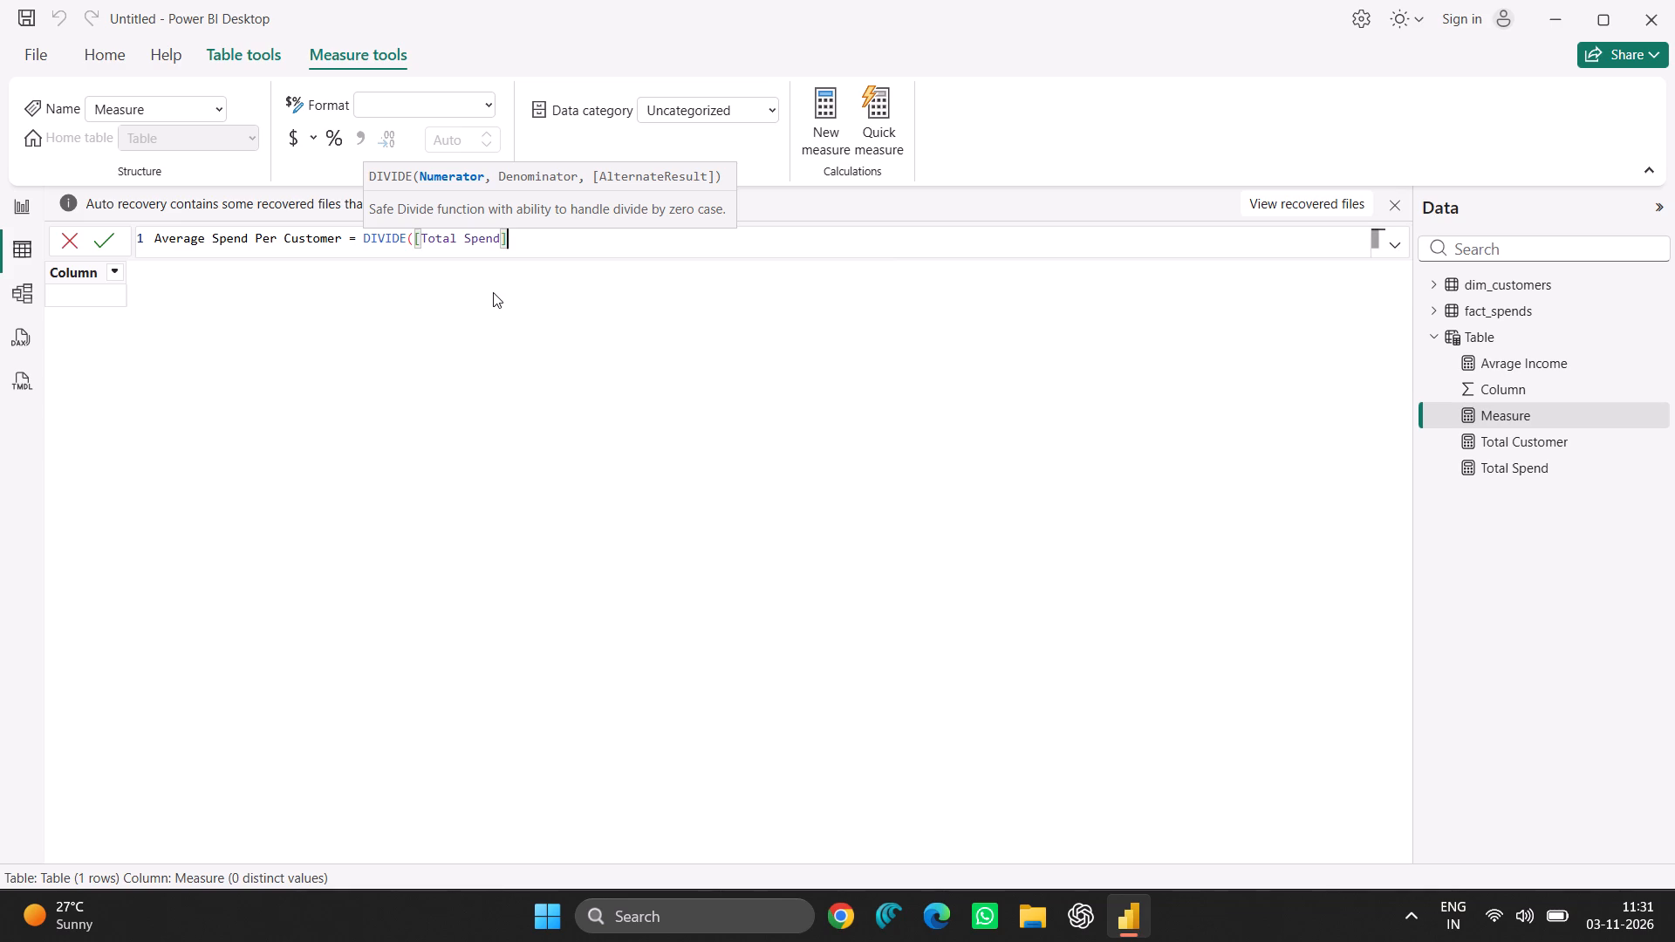
key(comma)
key(bracketleft)
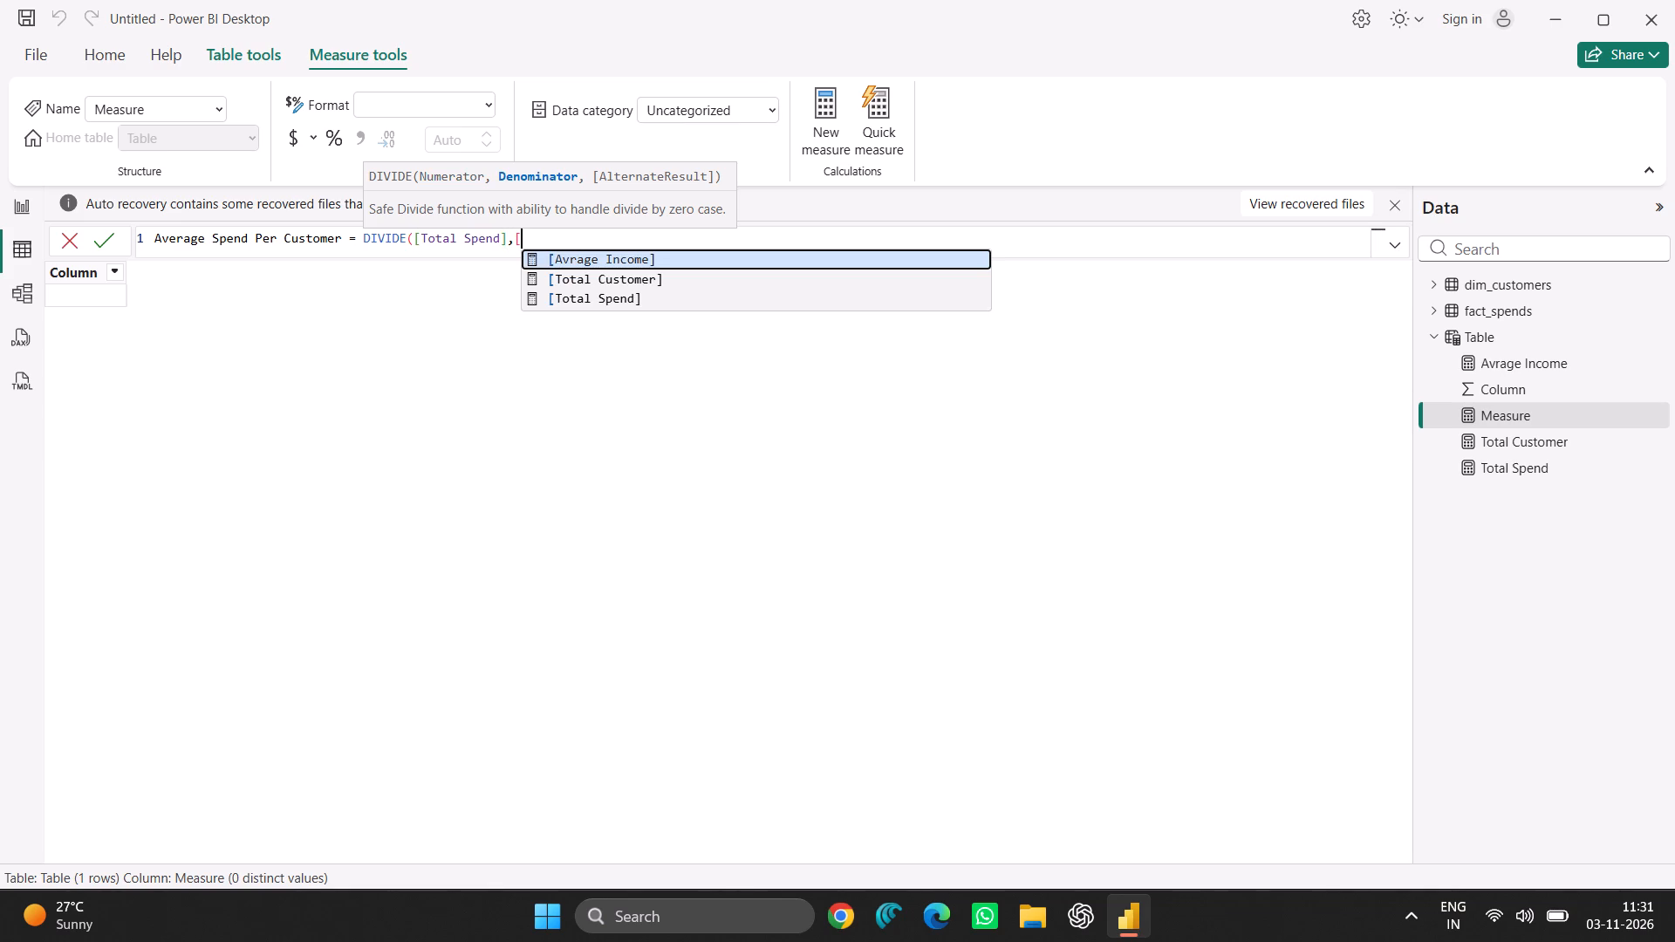
click(602, 277)
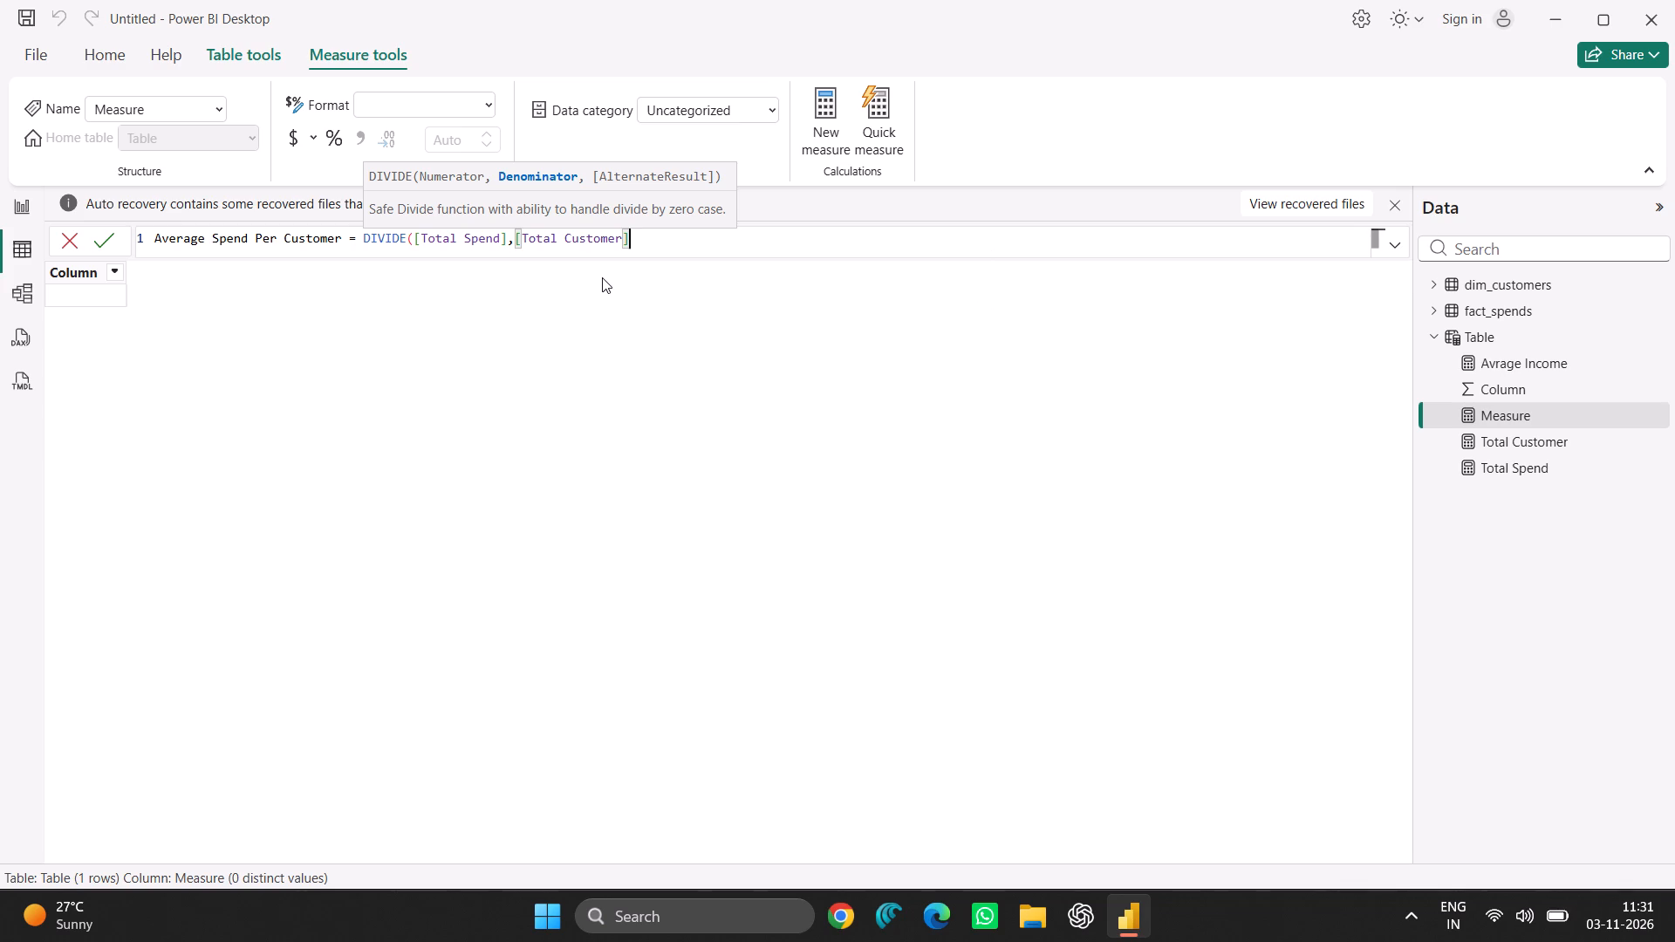
key(comma)
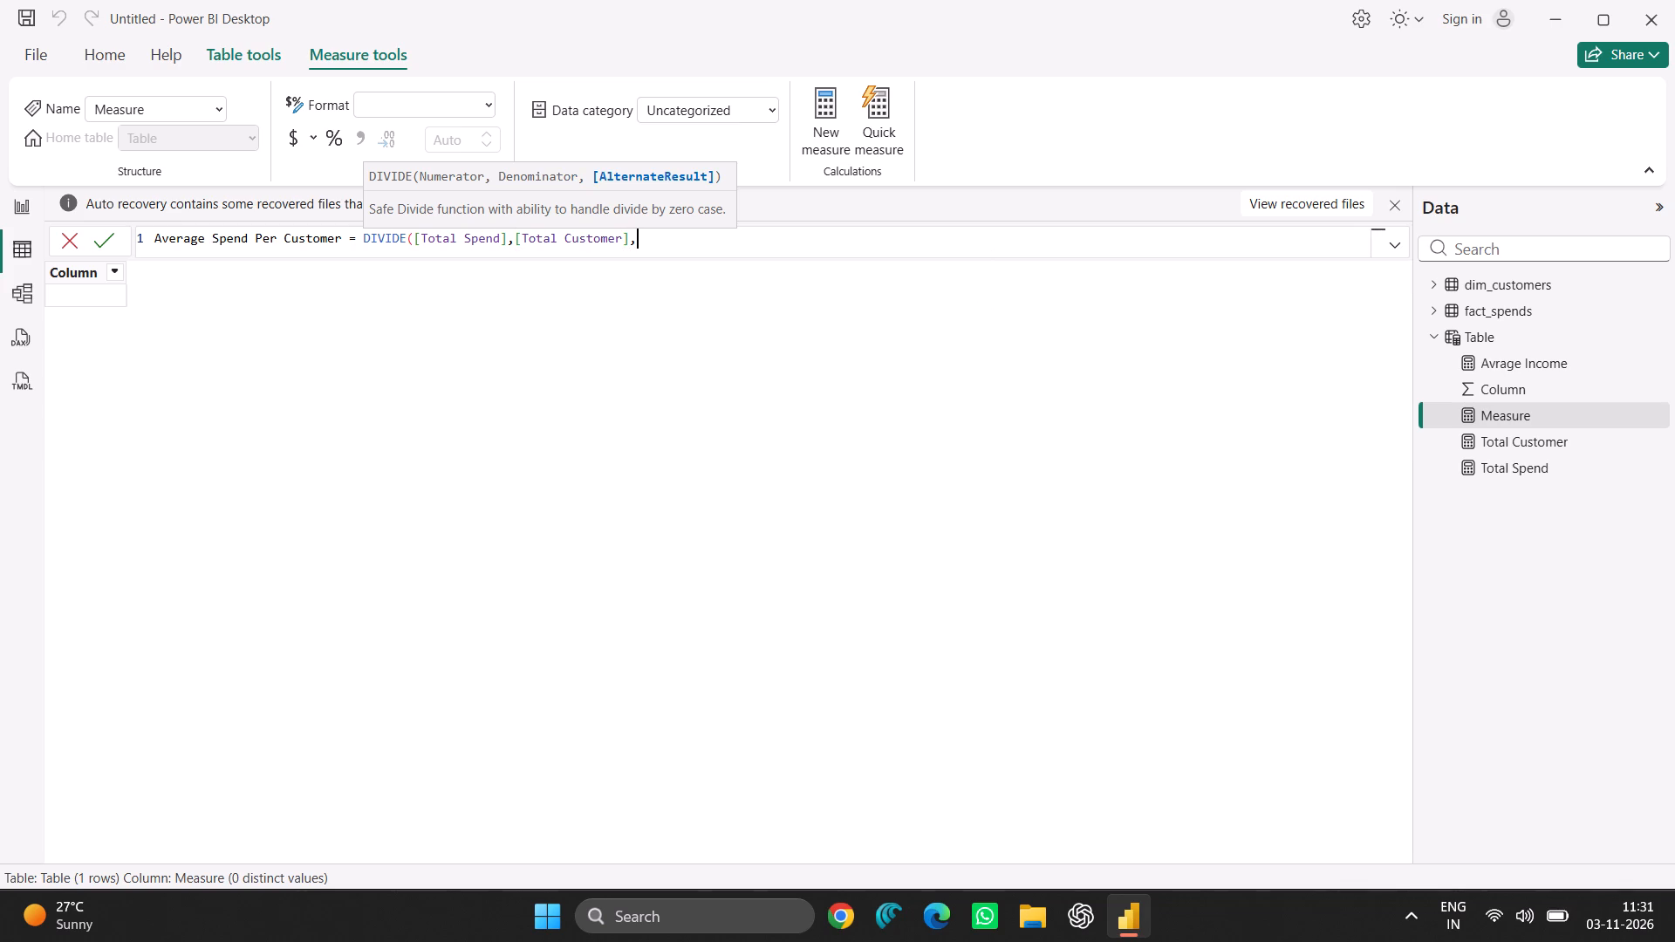
key(0)
key(shift+parenright)
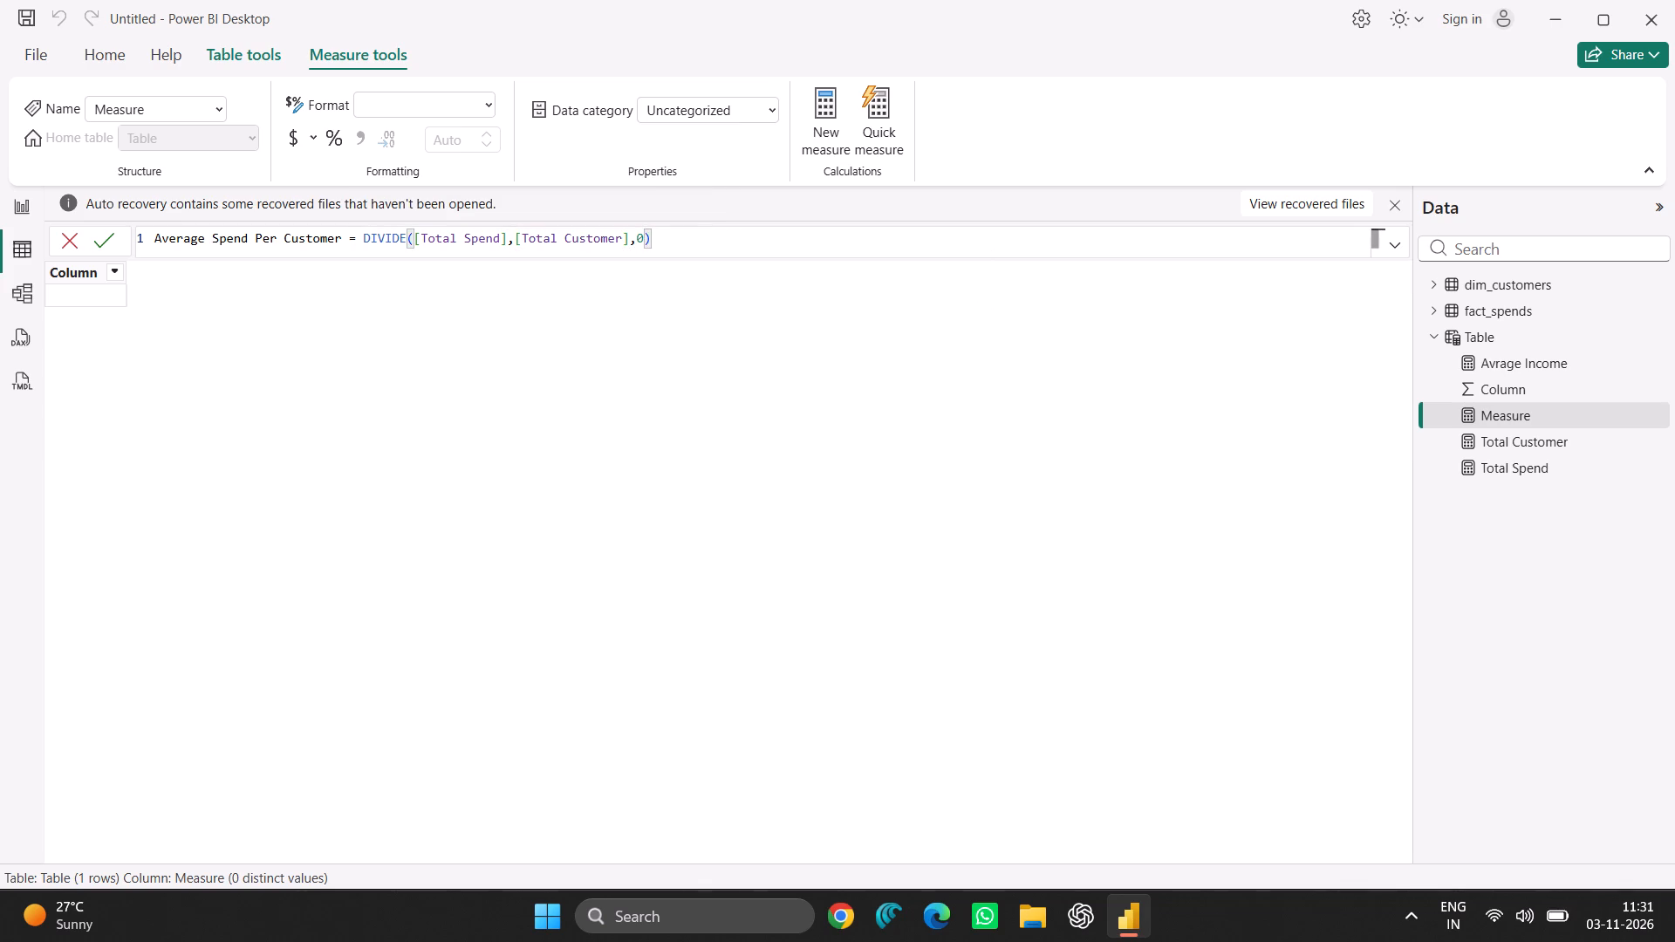
key(Return)
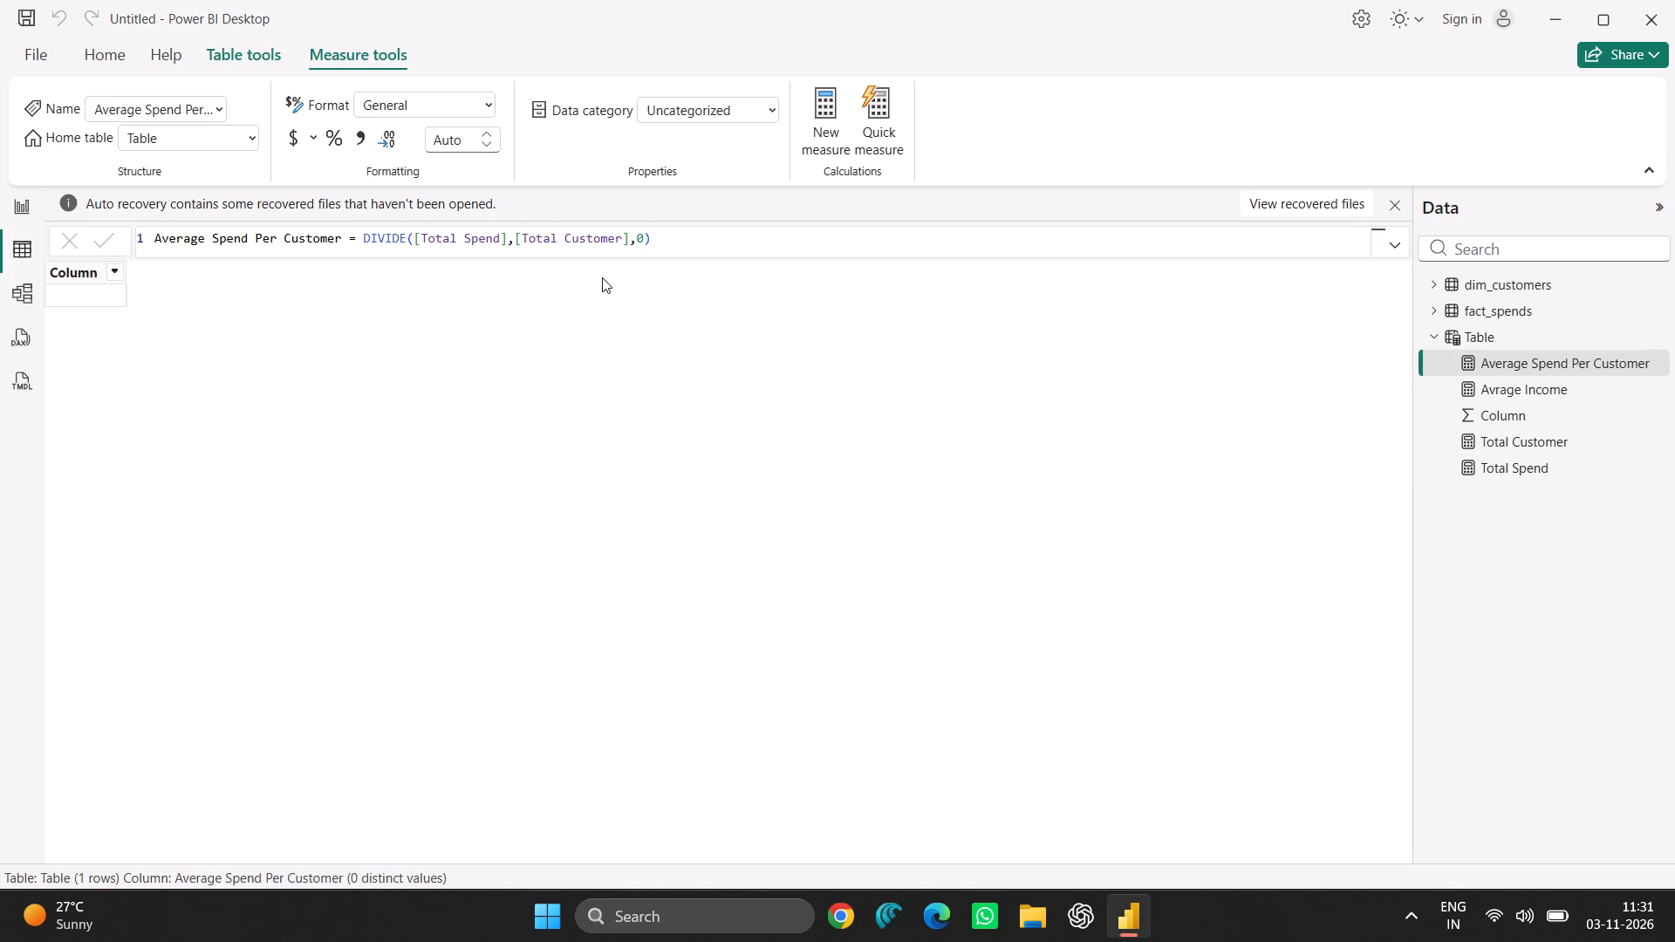
Add a card visual to the report page with Average Spend Per Customer, Avrage Income, Total Customer and Total Spend as its values.
click(26, 206)
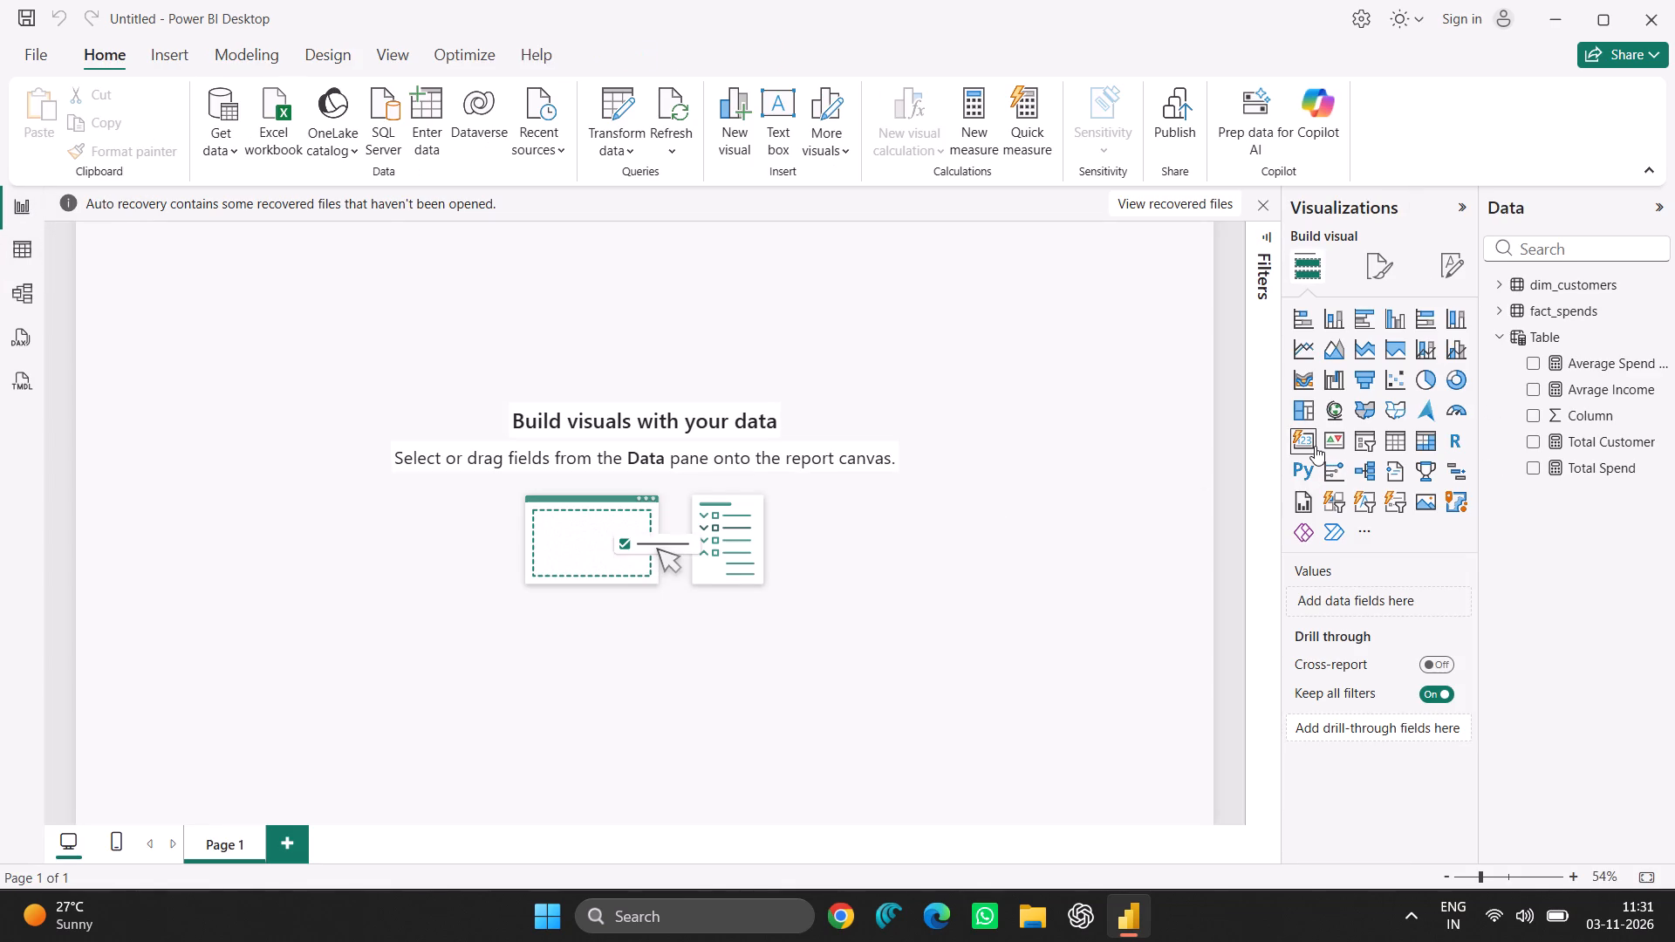
click(1315, 446)
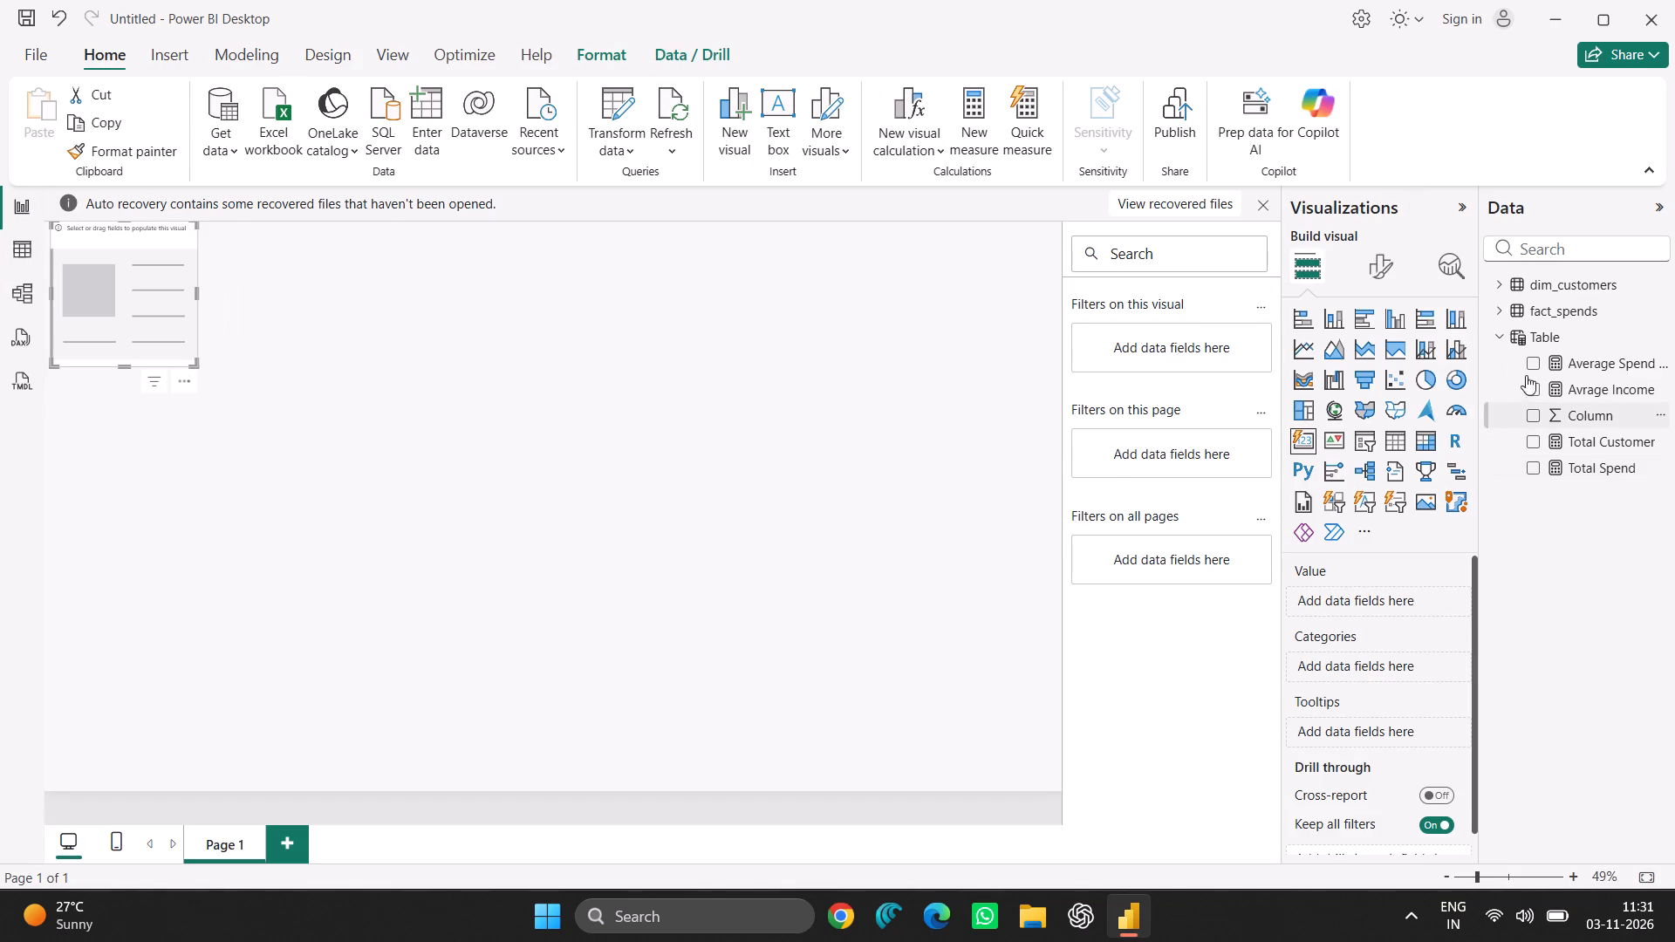
click(1528, 359)
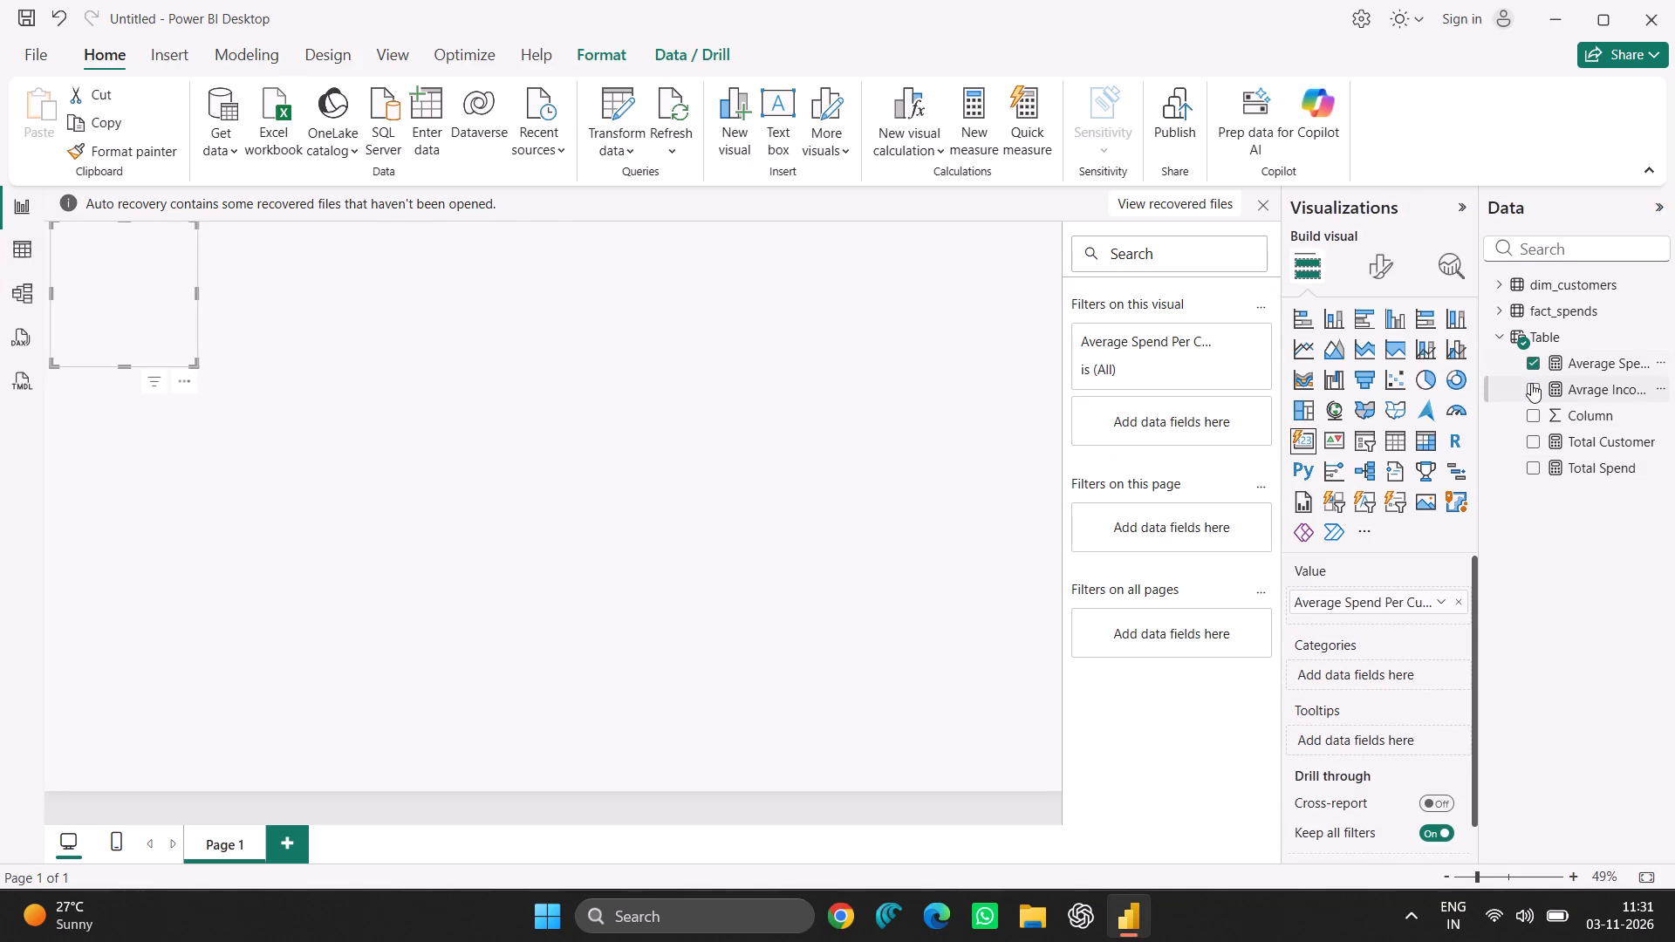
click(1531, 383)
click(1534, 440)
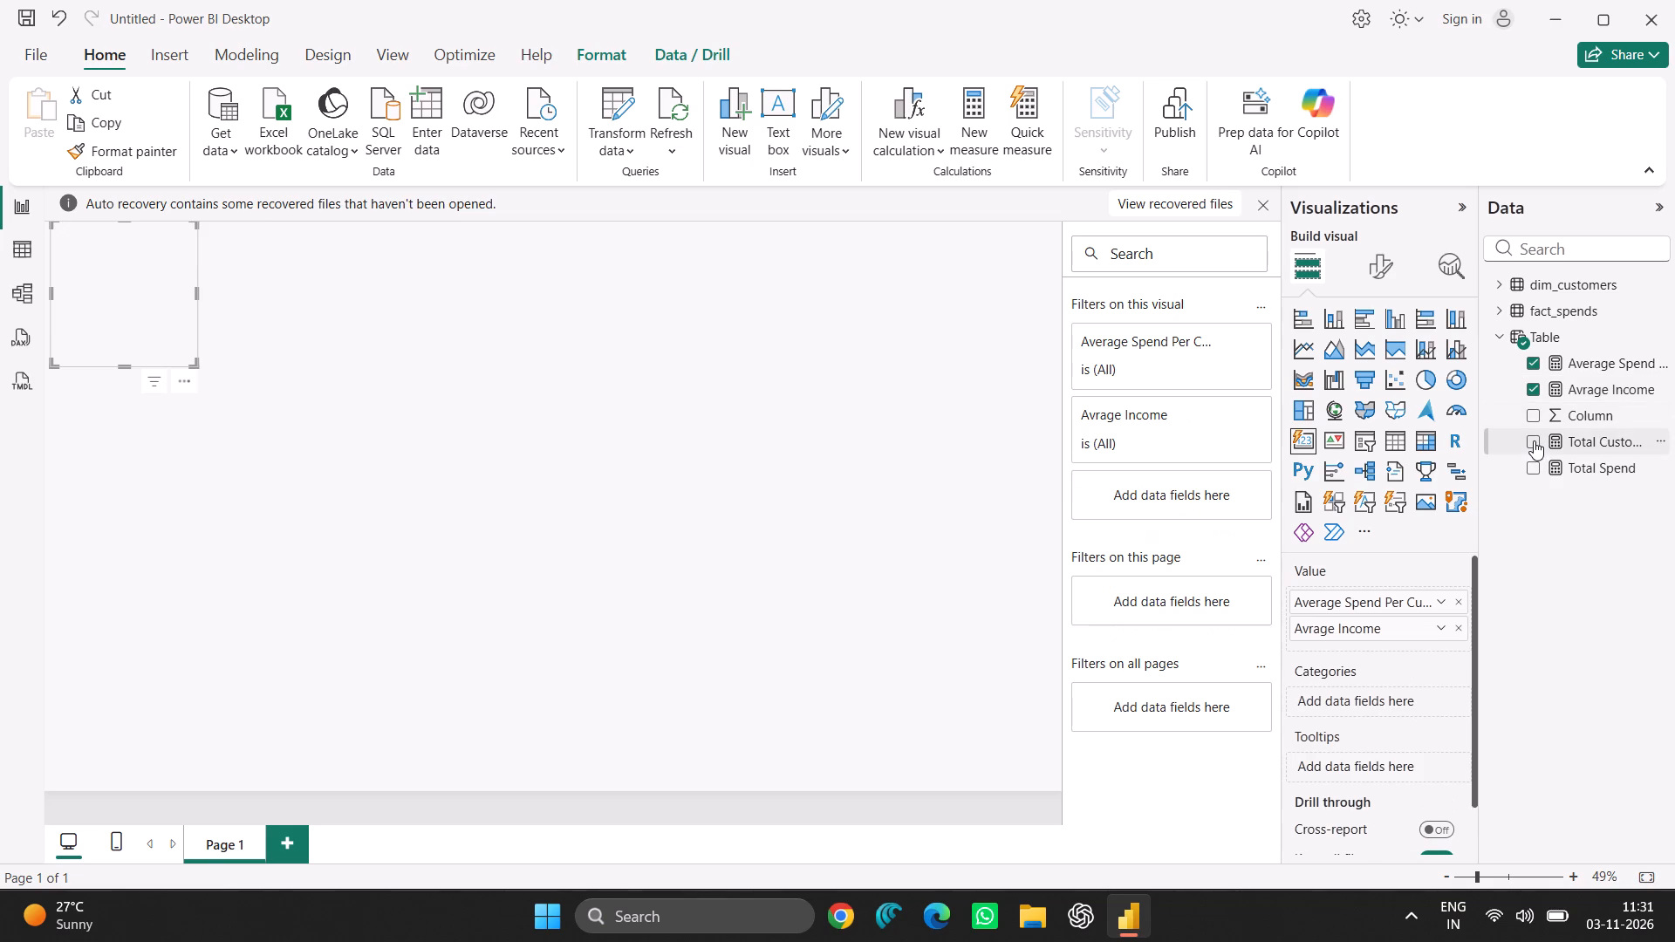
click(1532, 462)
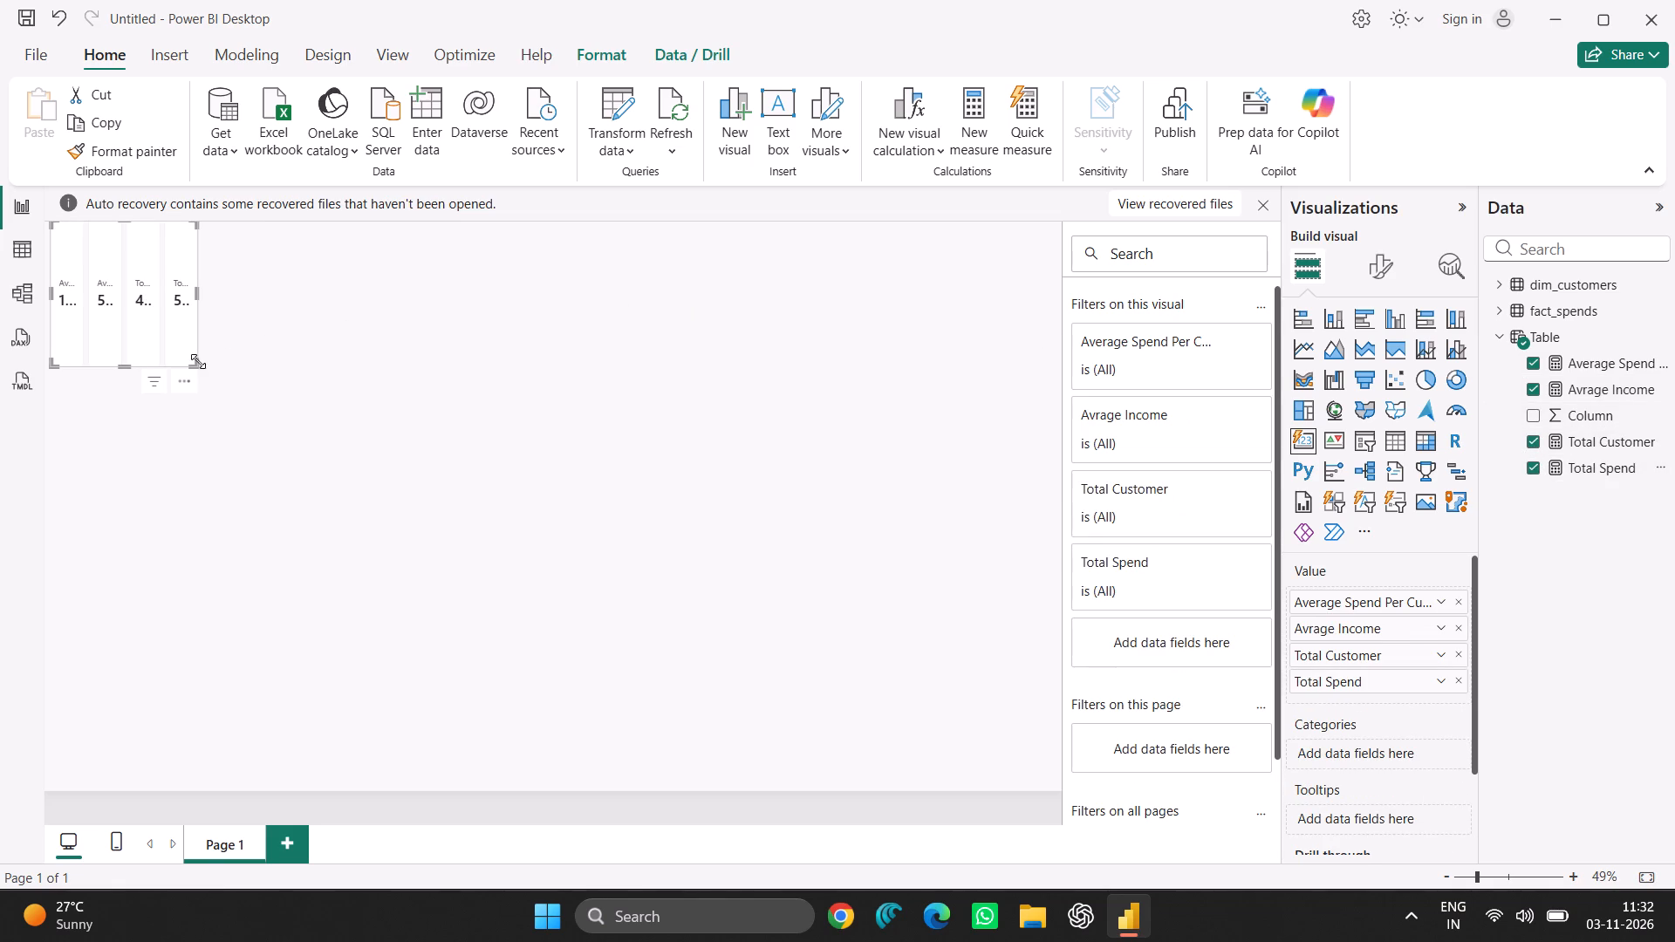
Enlarge the card visual in width and height so all four measure names and values fit in full.
drag(199, 361, 755, 471)
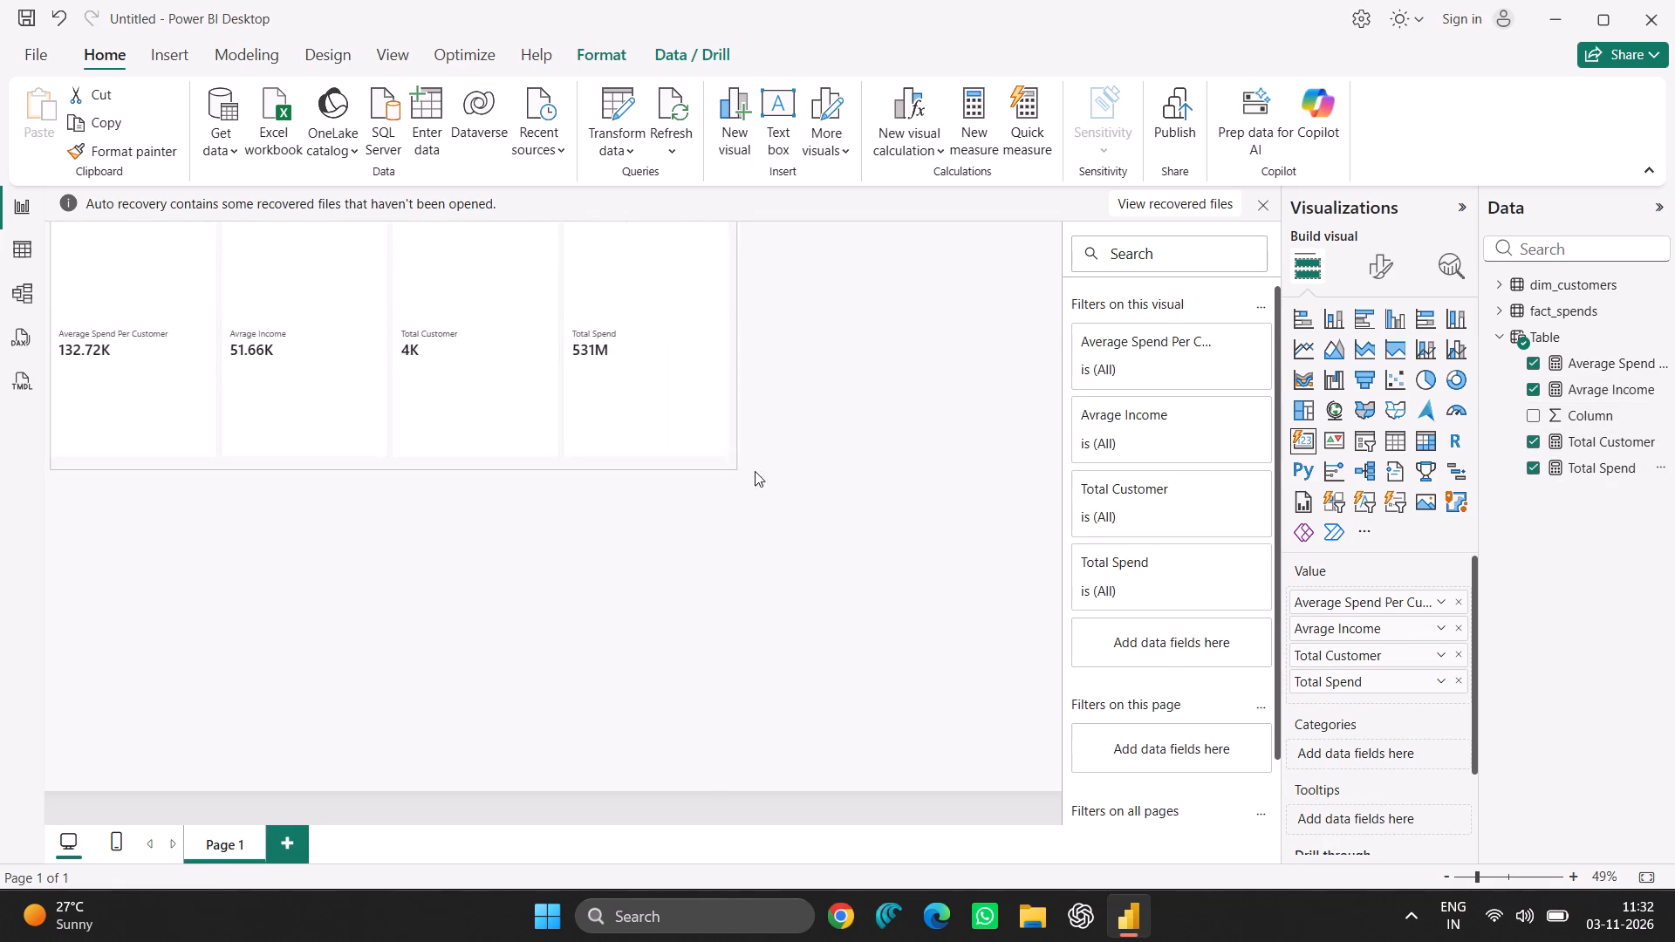
drag(755, 471, 838, 490)
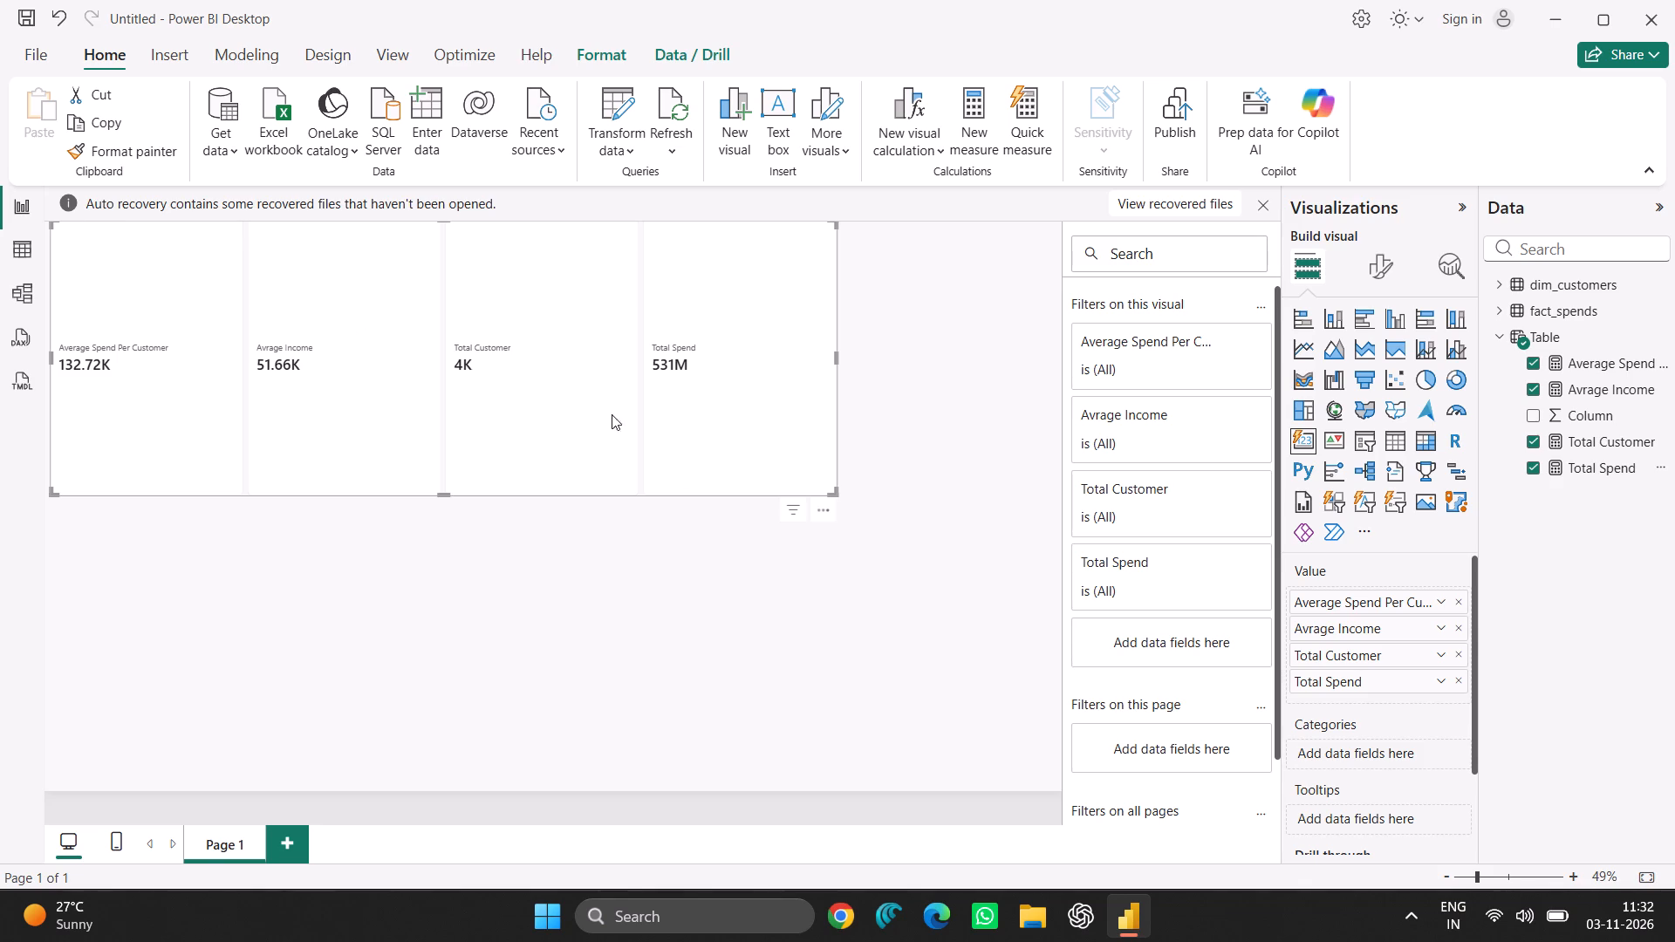
Start a fifth measure in the same table as Average Spend Per Customer.
click(18, 250)
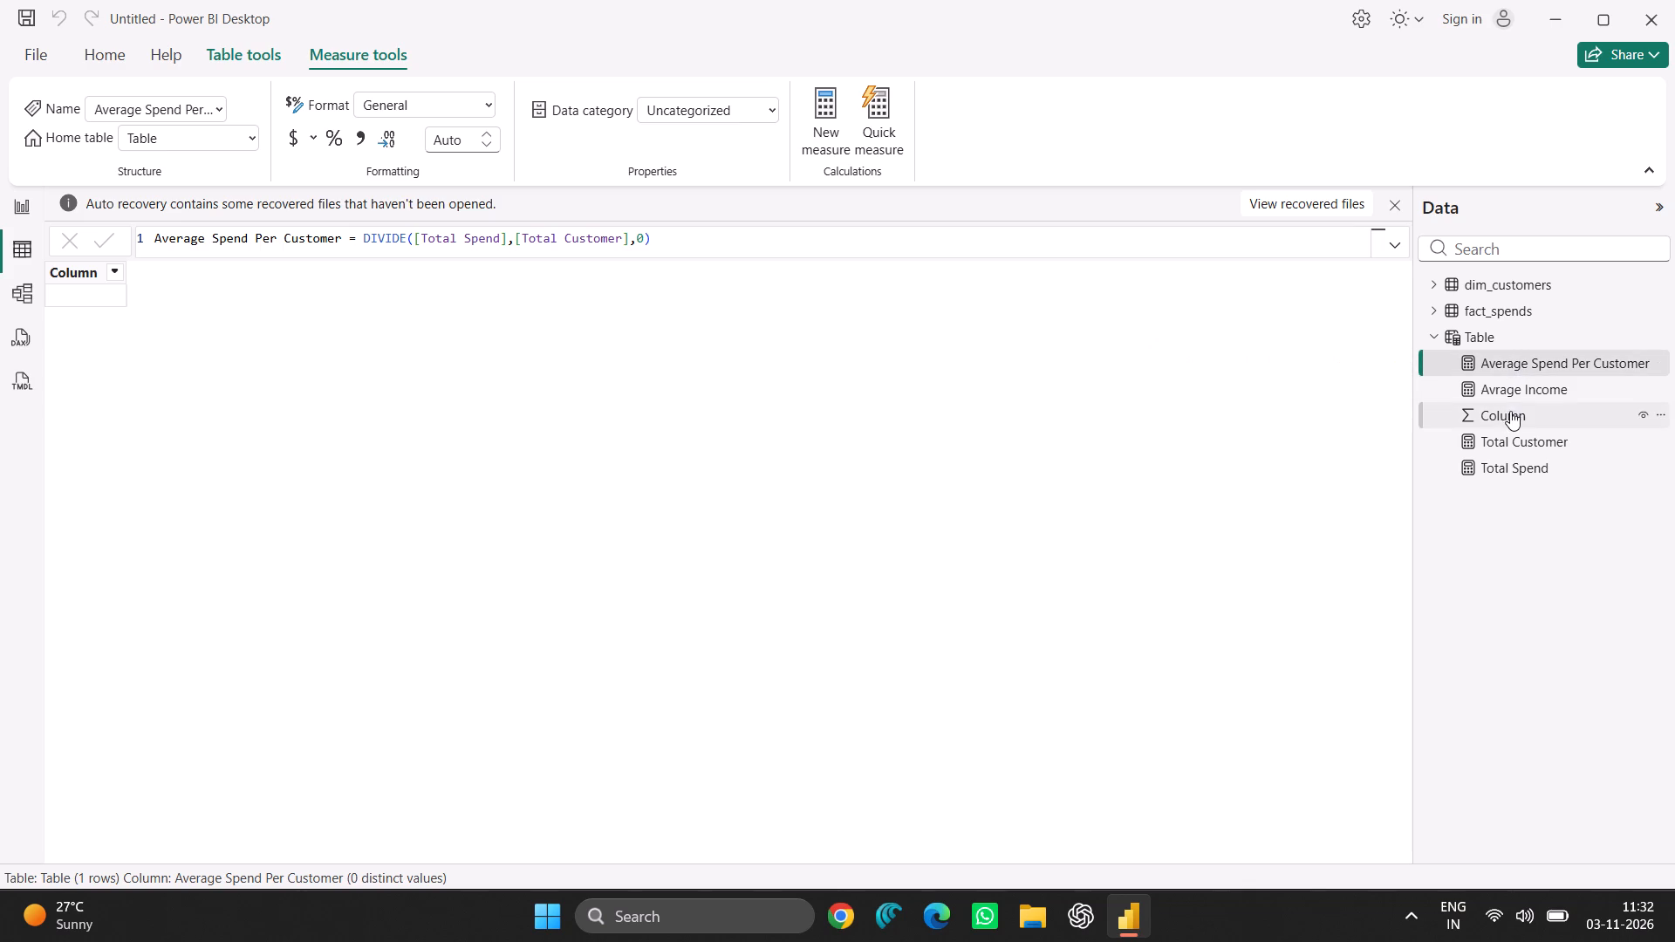
click(1657, 413)
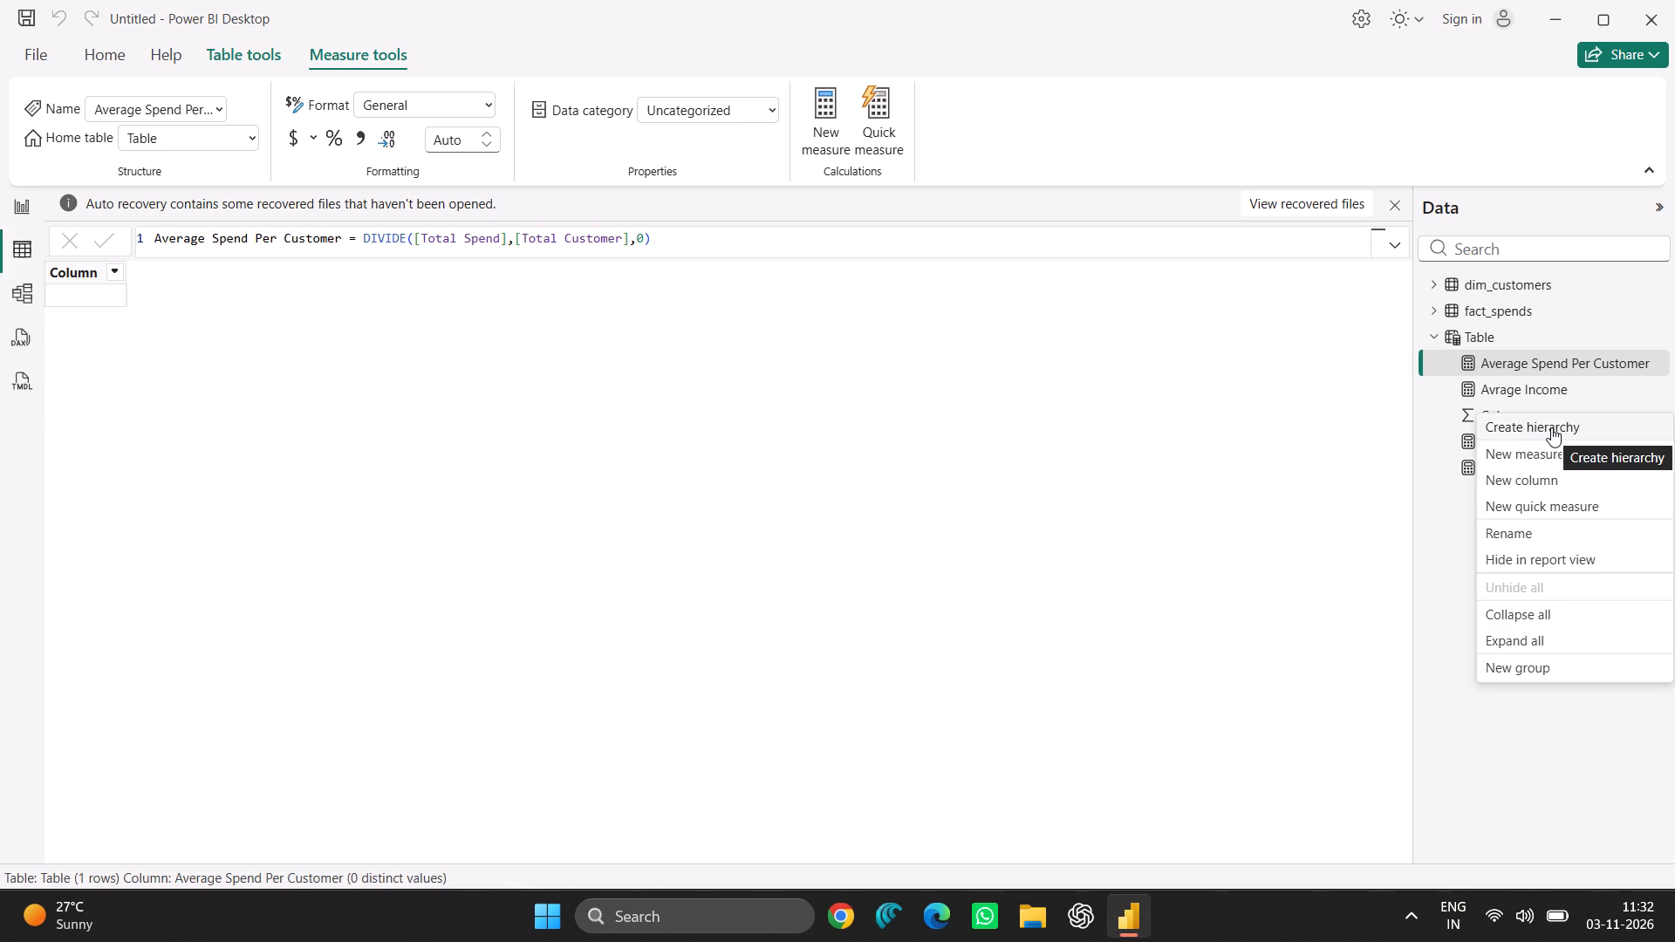
click(1433, 506)
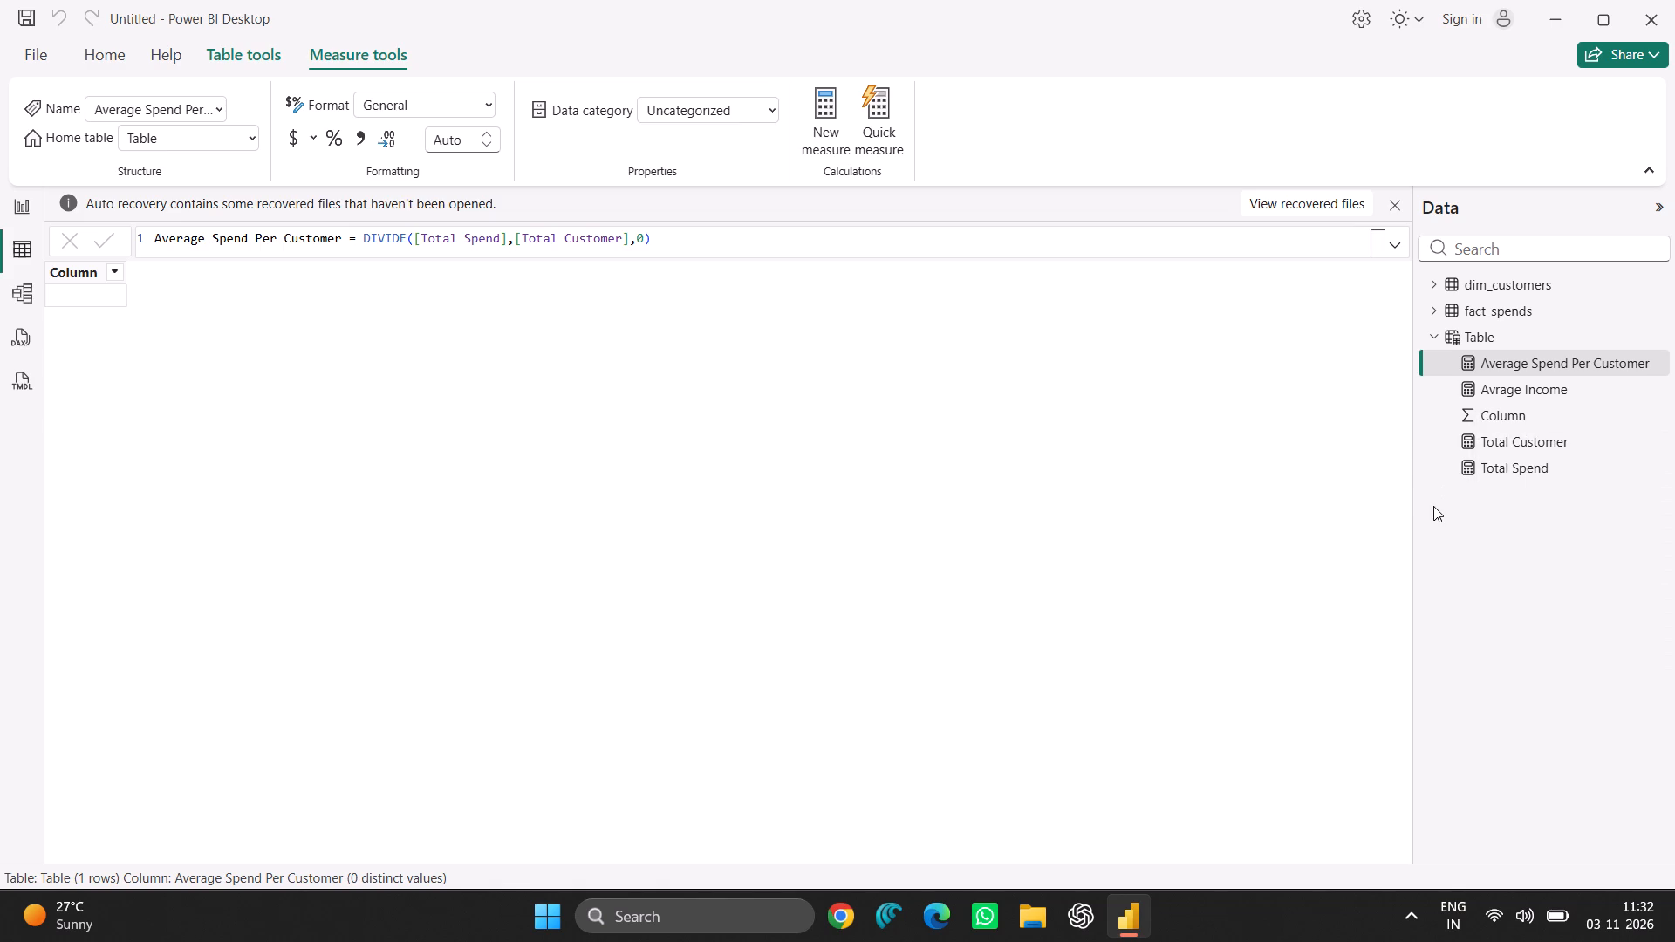
right_click(1527, 365)
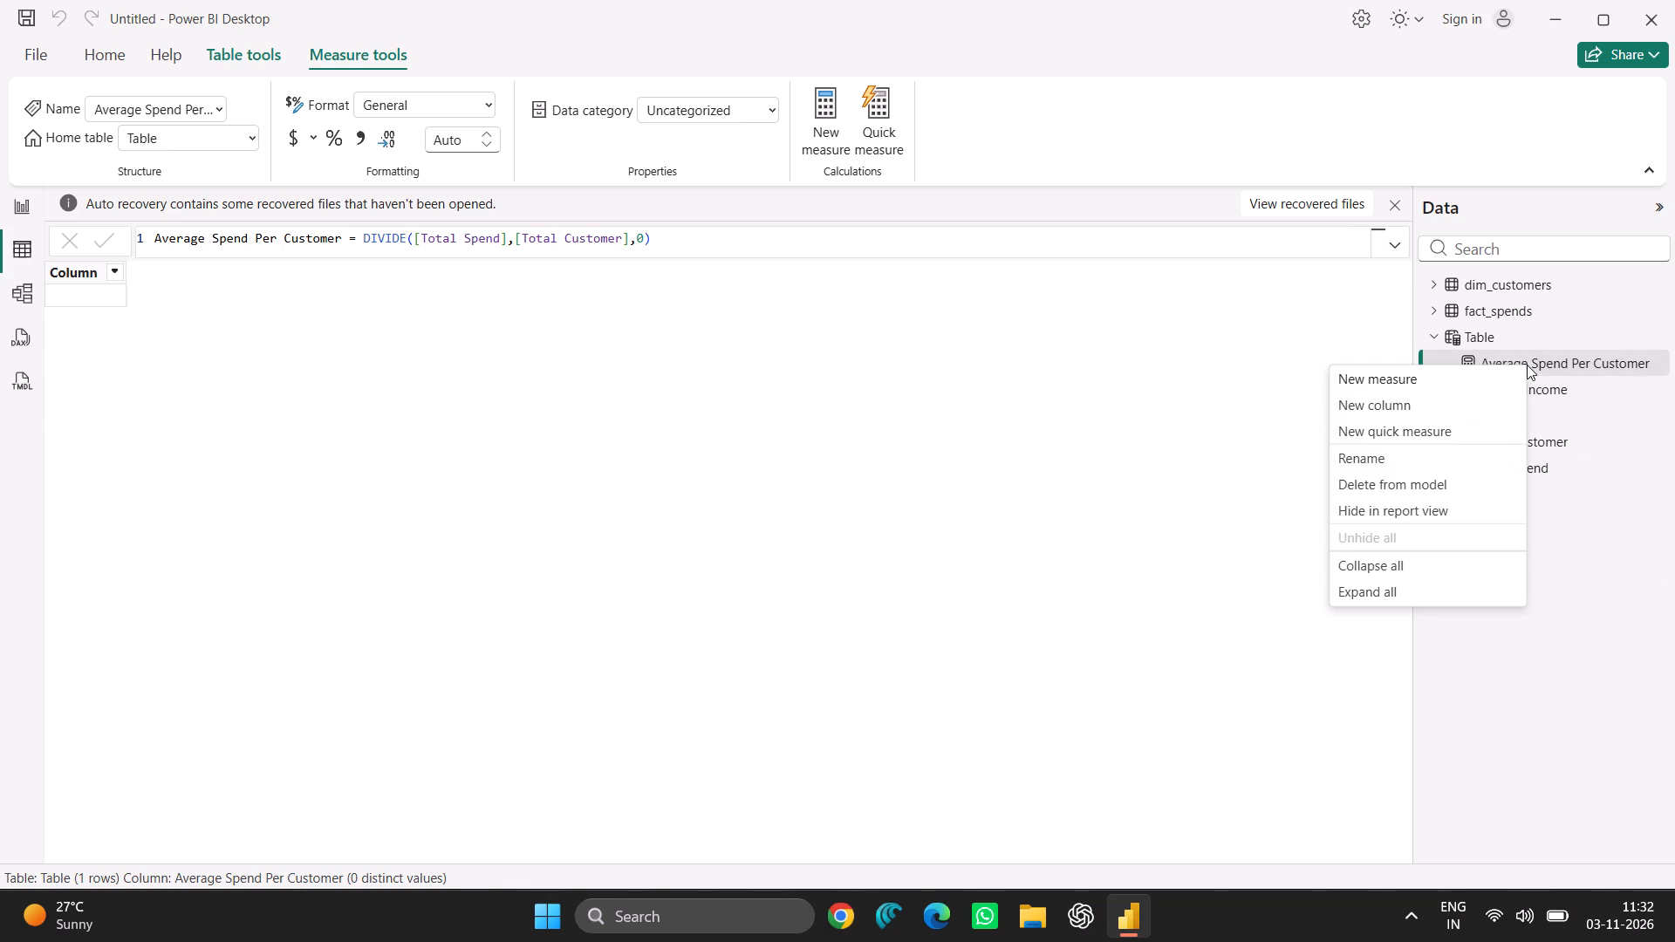
click(1425, 377)
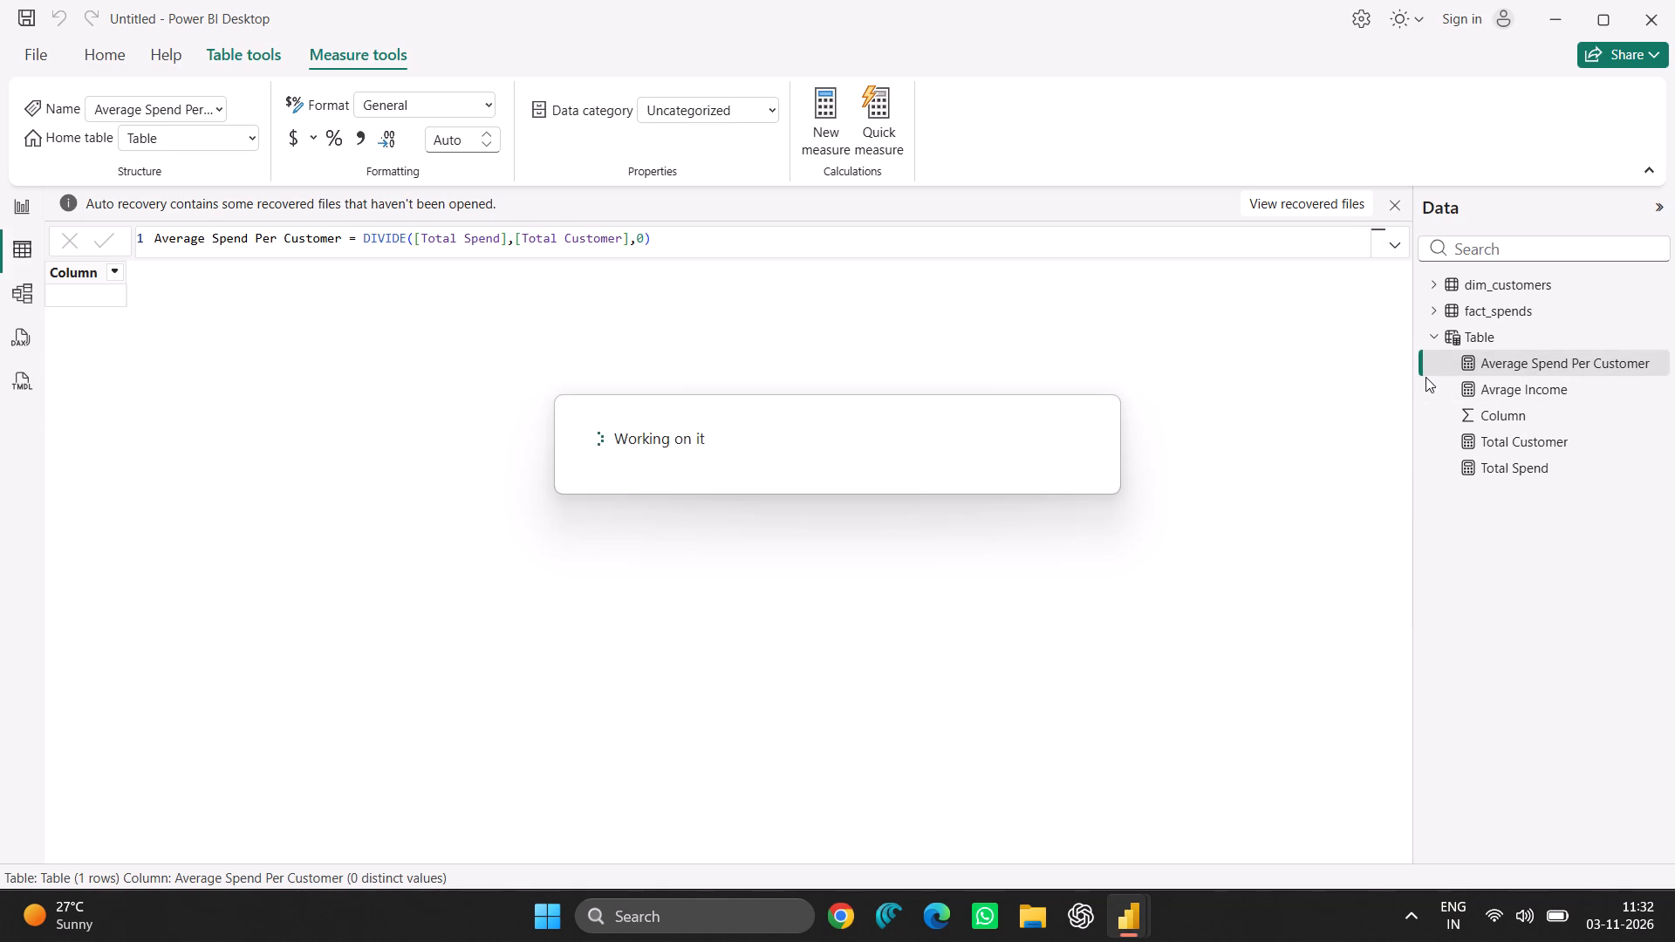